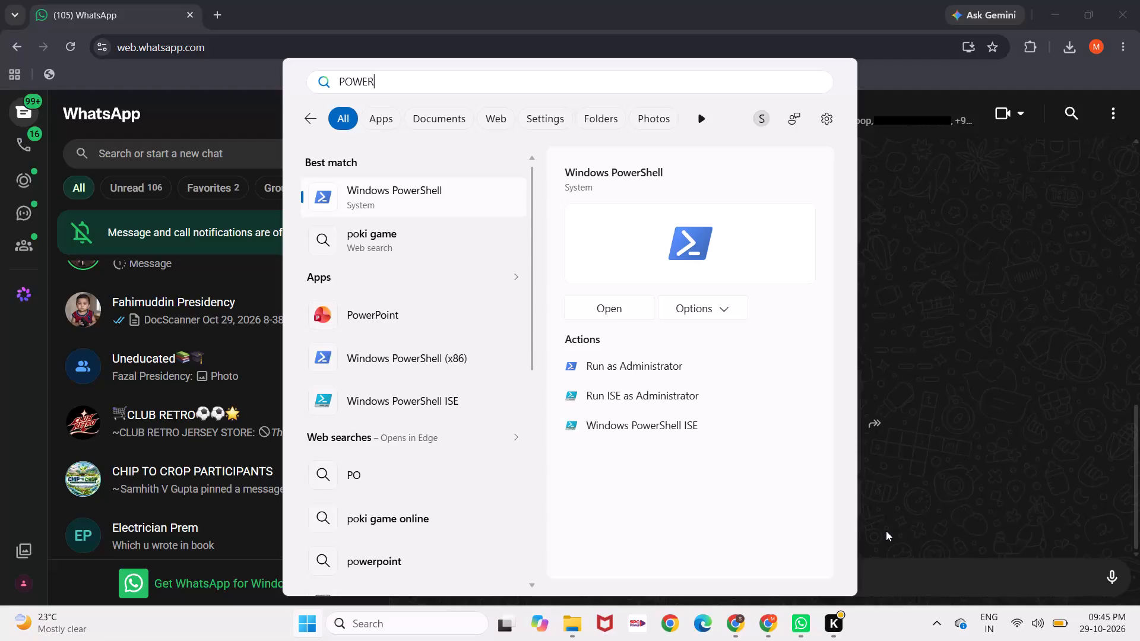
# Launch PowerPoint and open the recent presentation Bits2wave PPT template .pptx.
pyautogui.press('p')
pyautogui.press('Return')
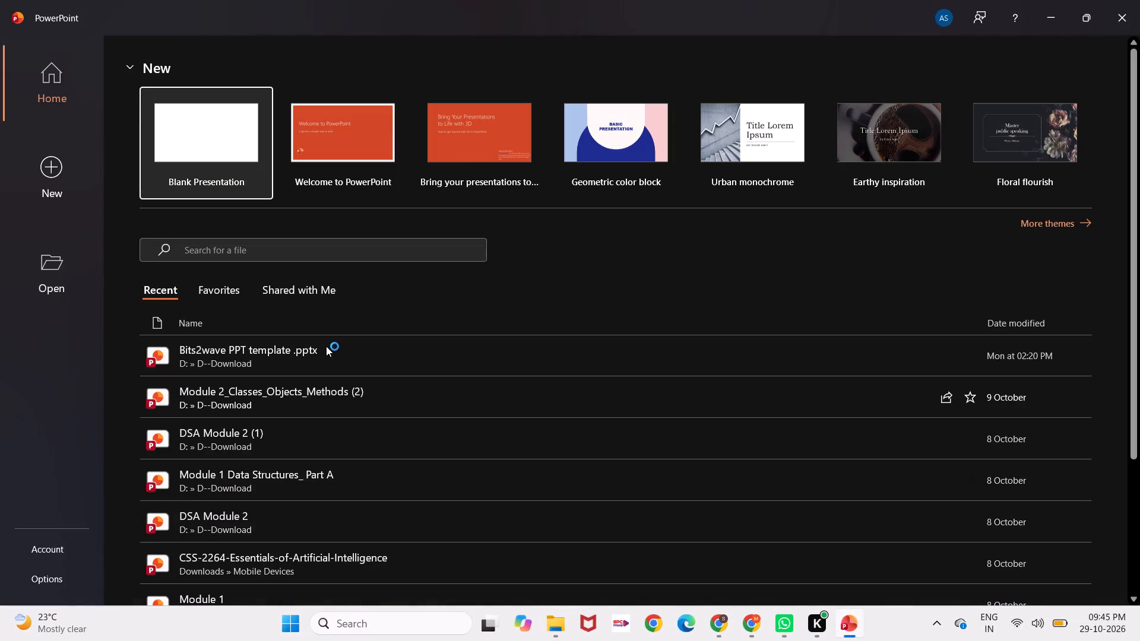
pyautogui.click(251, 338)
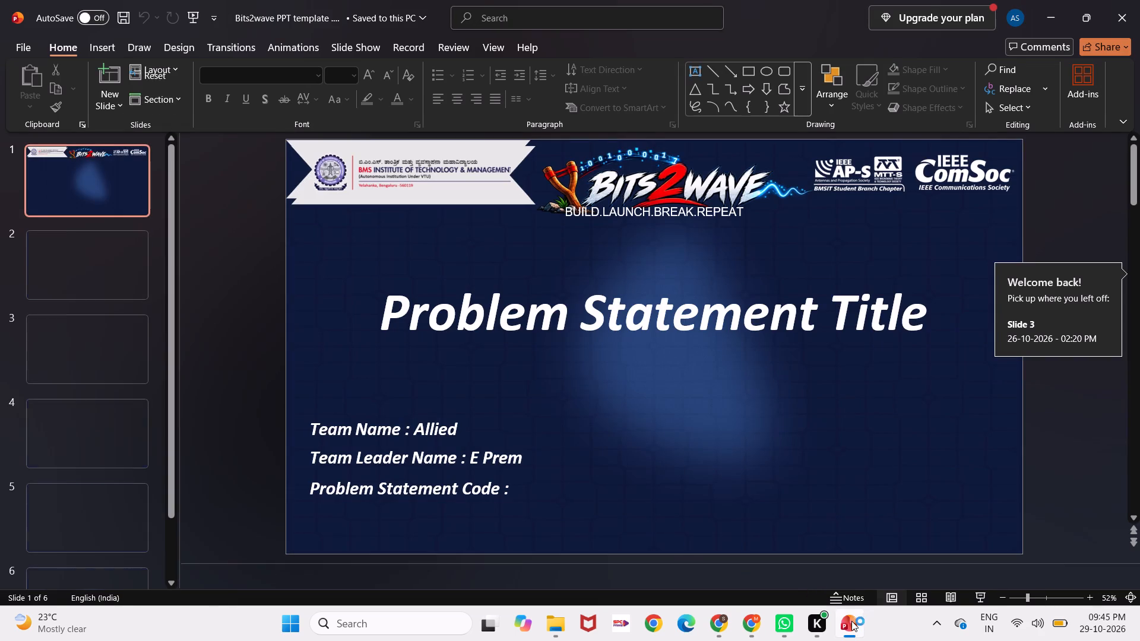
# Look through the recent presentations, then open sih-ps1-presentation from the D--Download folder in File Explorer and bring it to the front.
pyautogui.click(17, 44)
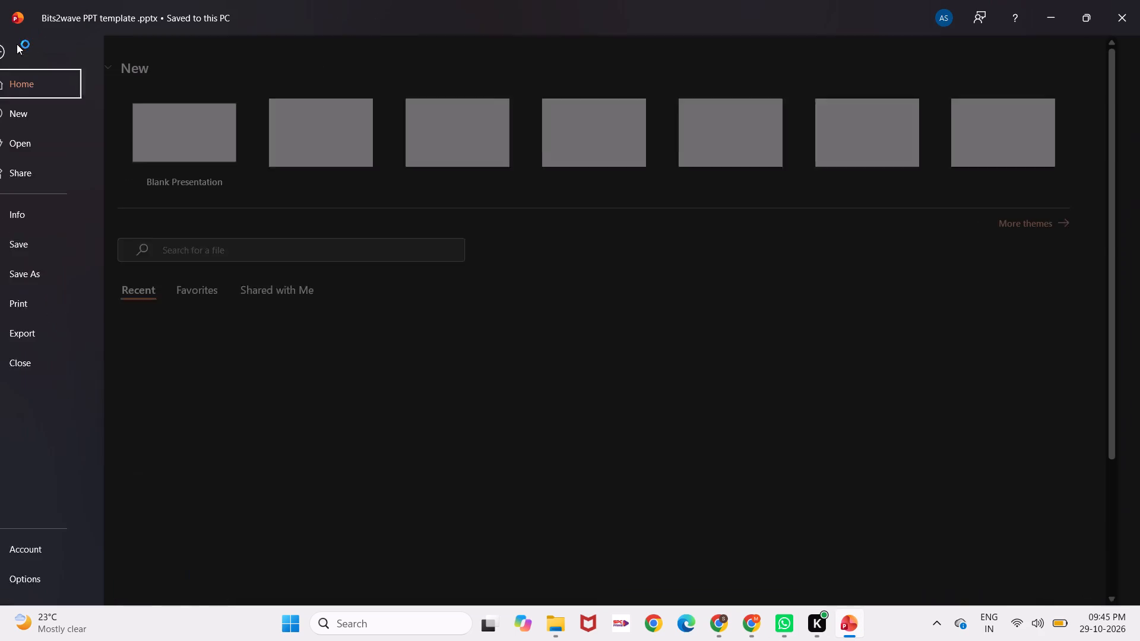
pyautogui.scroll(-1, 233, 462)
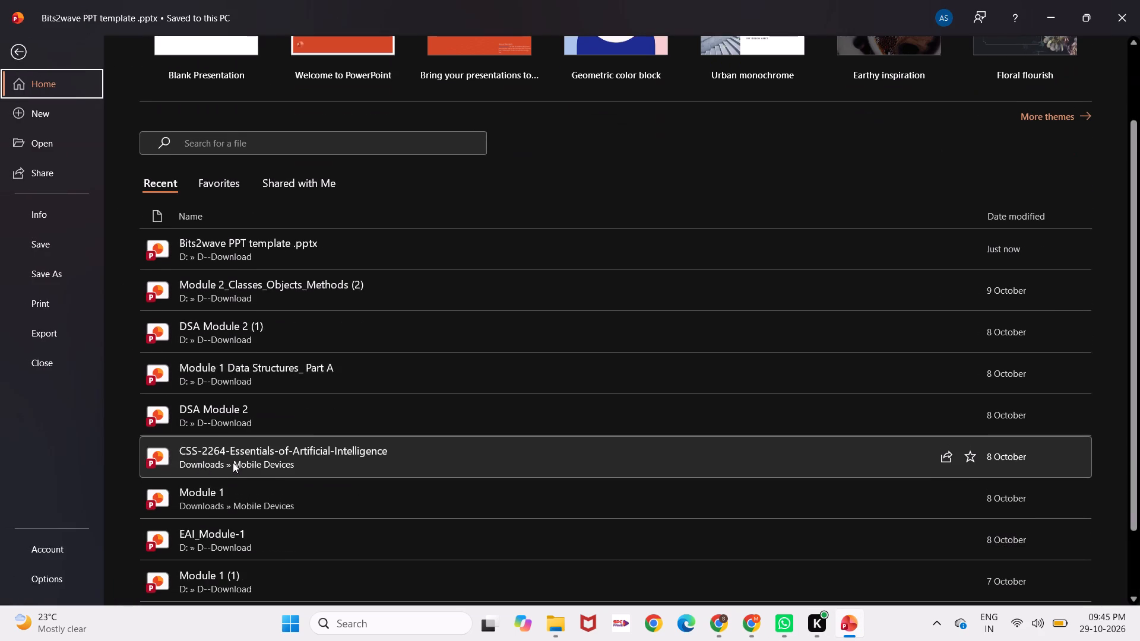
pyautogui.scroll(-2, 233, 462)
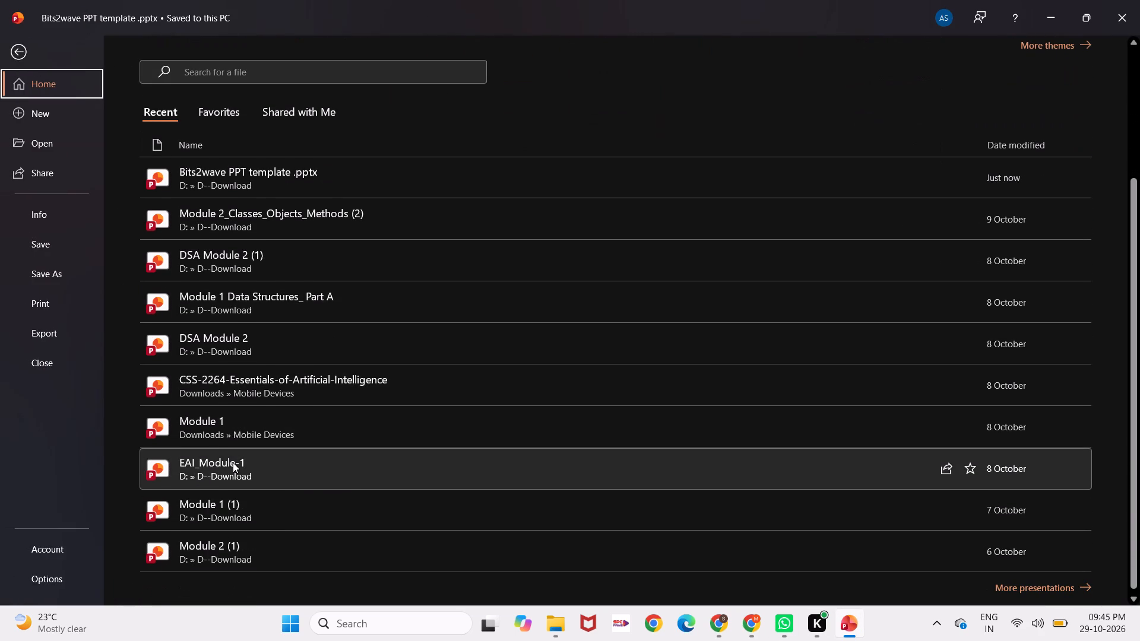
pyautogui.scroll(2, 233, 462)
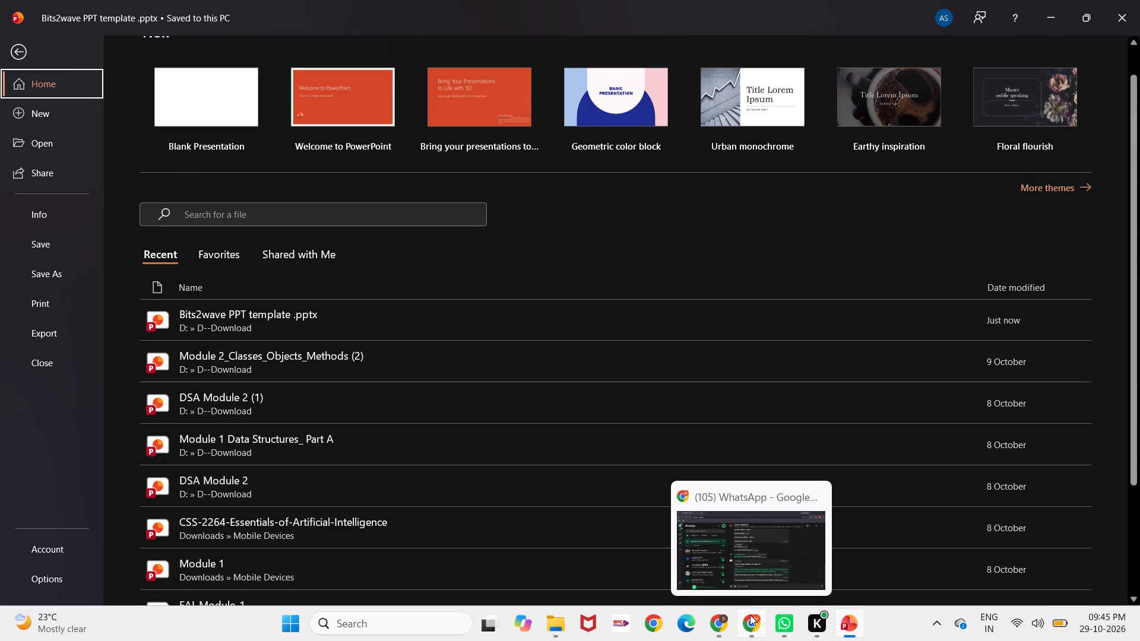
pyautogui.click(559, 620)
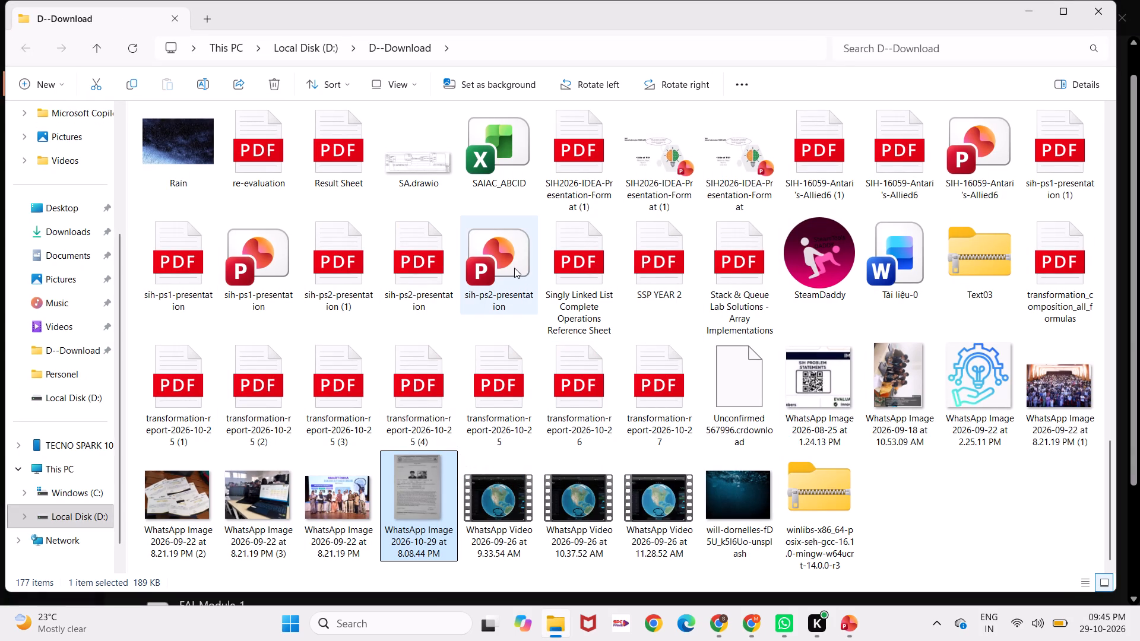
pyautogui.click(269, 250)
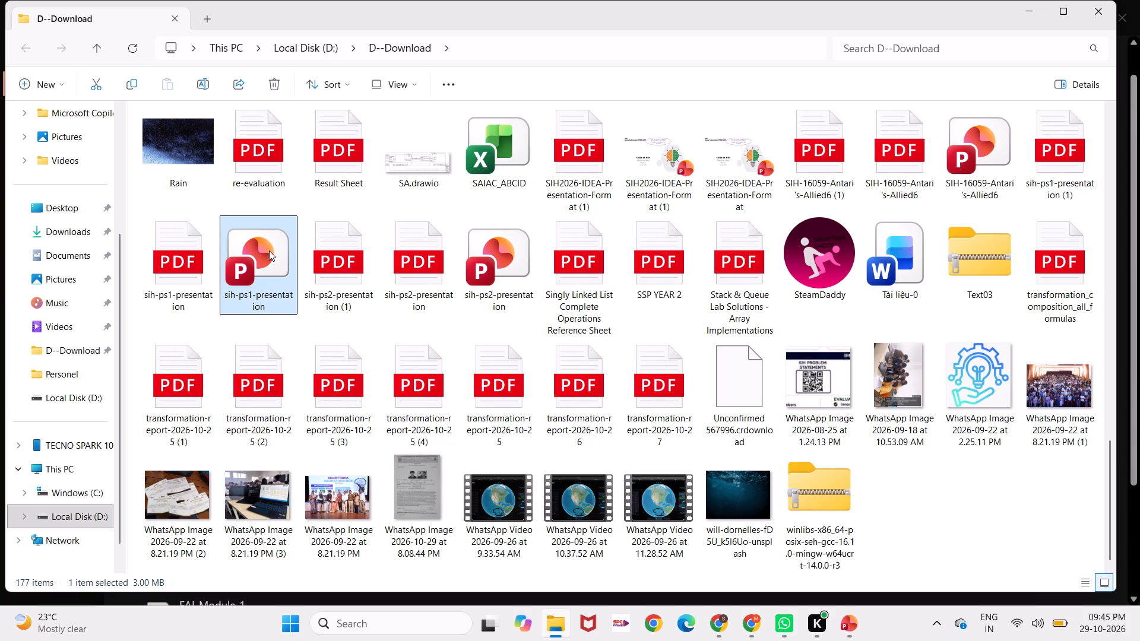
pyautogui.doubleClick(269, 250)
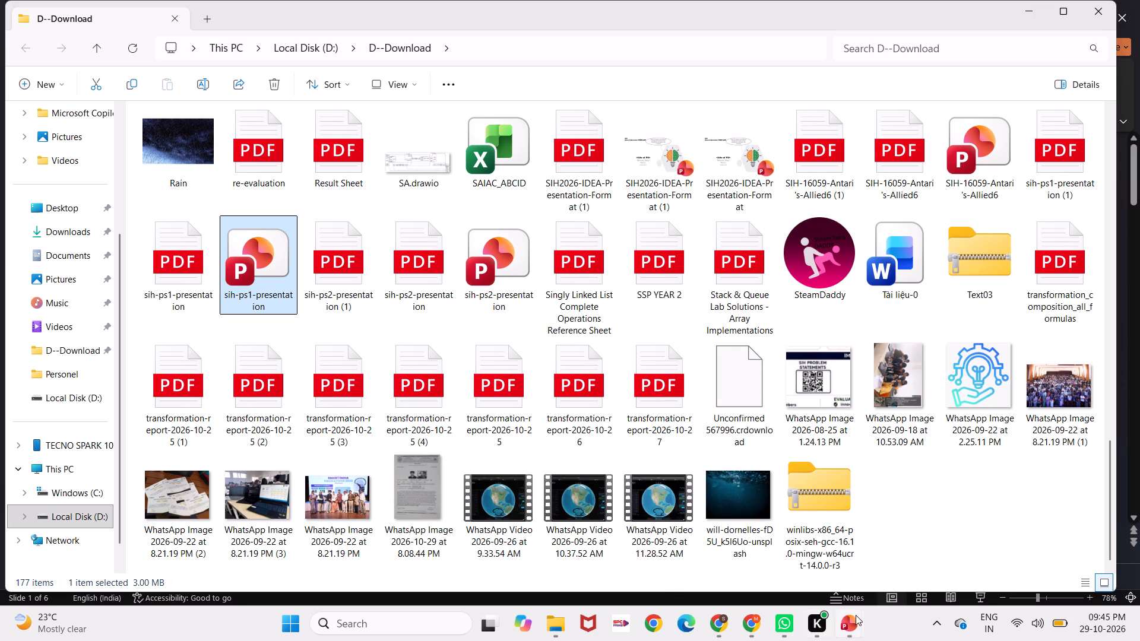
pyautogui.click(884, 559)
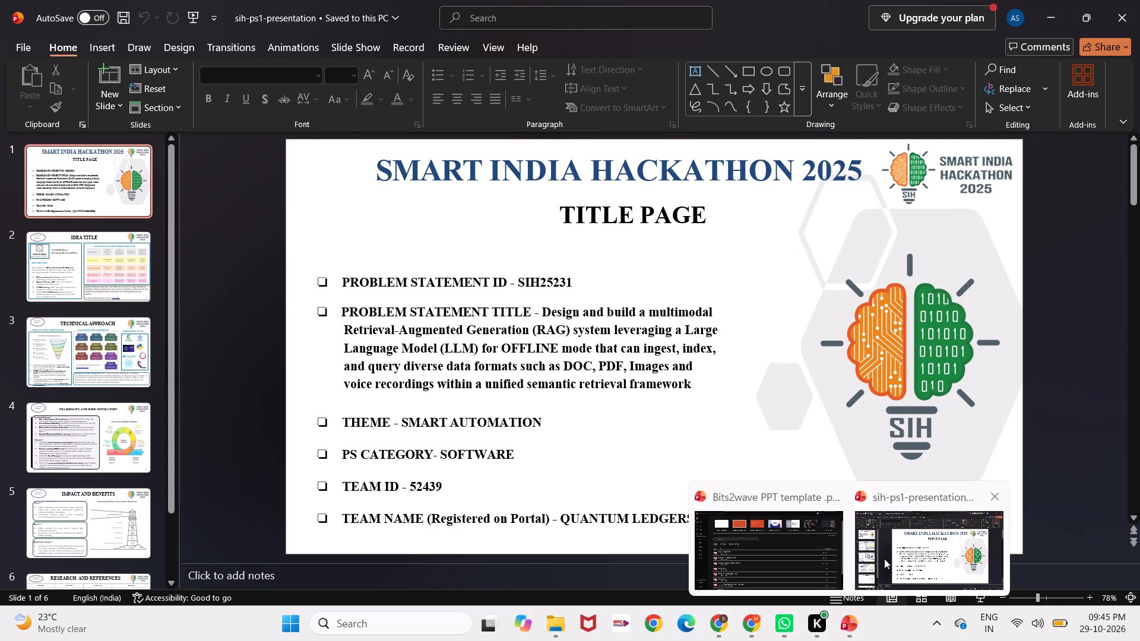
# View slide 2, the Idea Title slide, of sih-ps1-presentation and close that presentation.
pyautogui.click(123, 283)
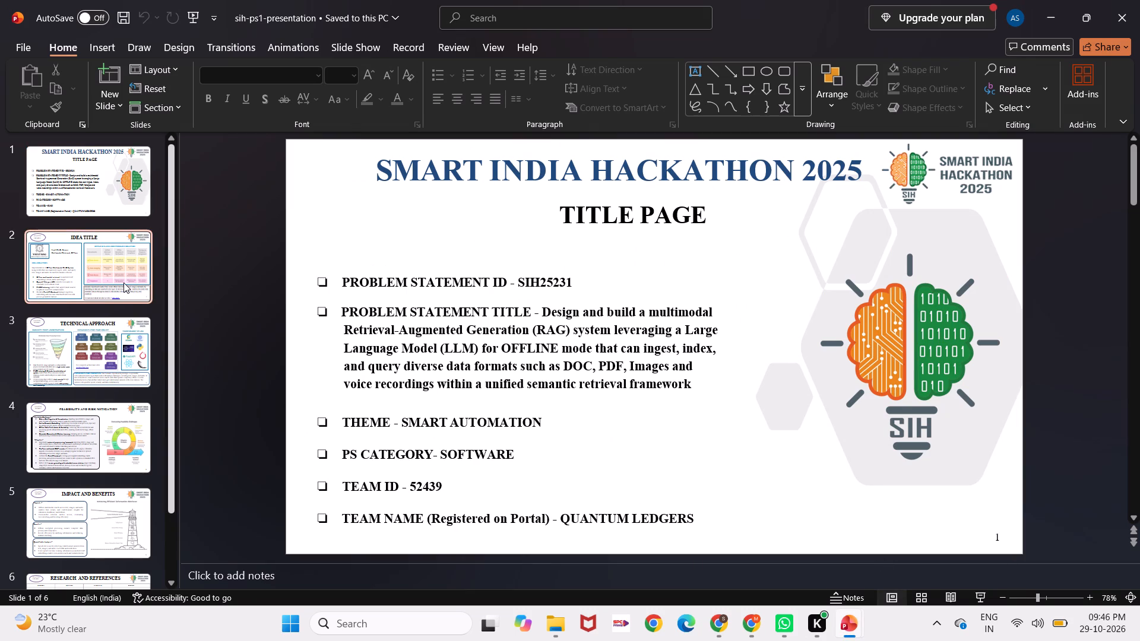
pyautogui.click(1108, 16)
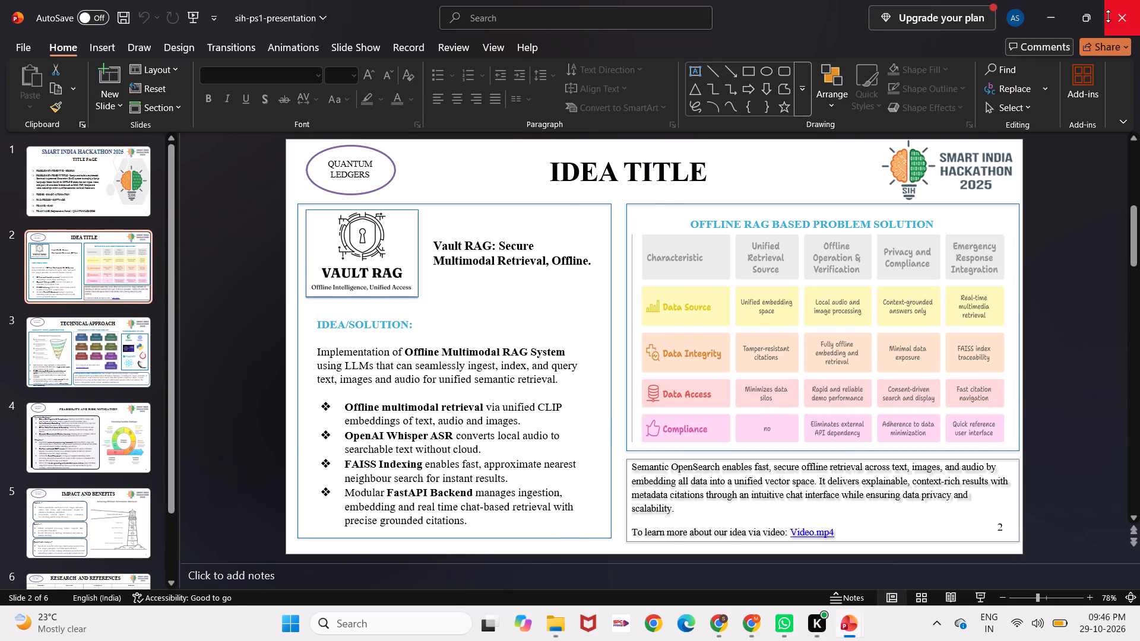
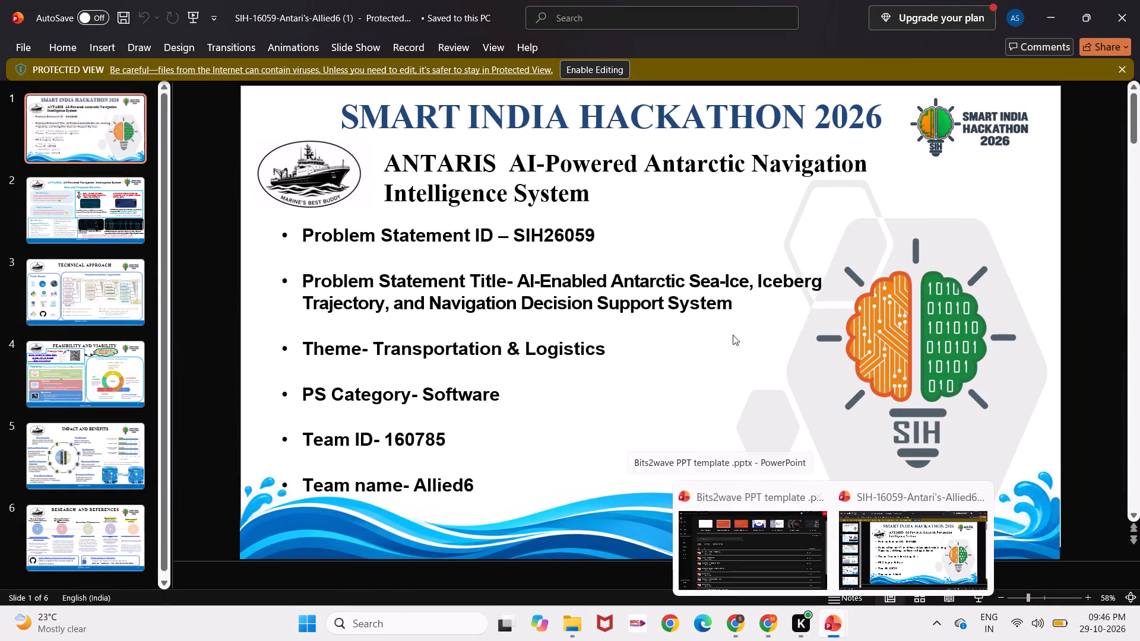
# Enable editing for the SIH-16059-Antari's-Allied6 (1) presentation.
pyautogui.click(578, 69)
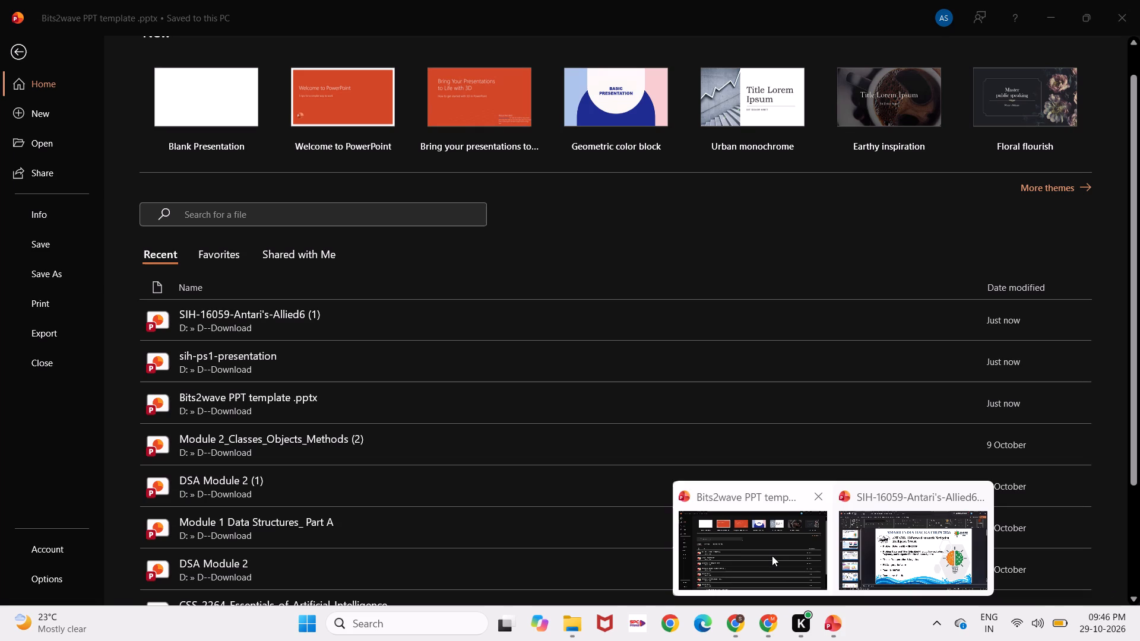
# Switch to the Bits2wave PPT template presentation, leave its start page and open slide 2, Introduction.
pyautogui.click(772, 556)
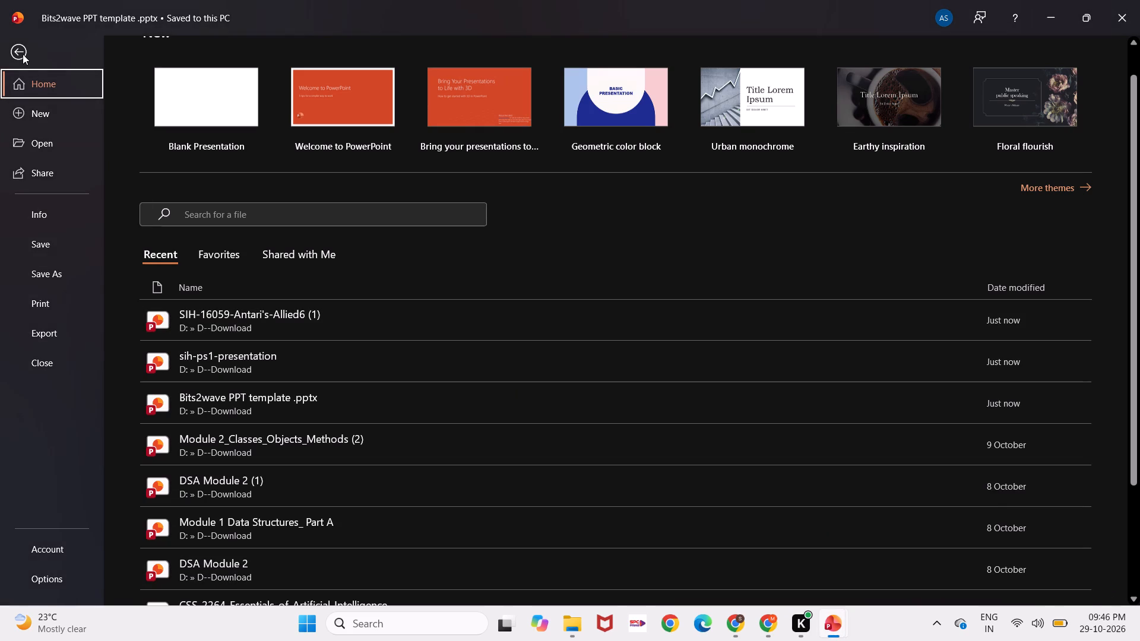
pyautogui.click(23, 54)
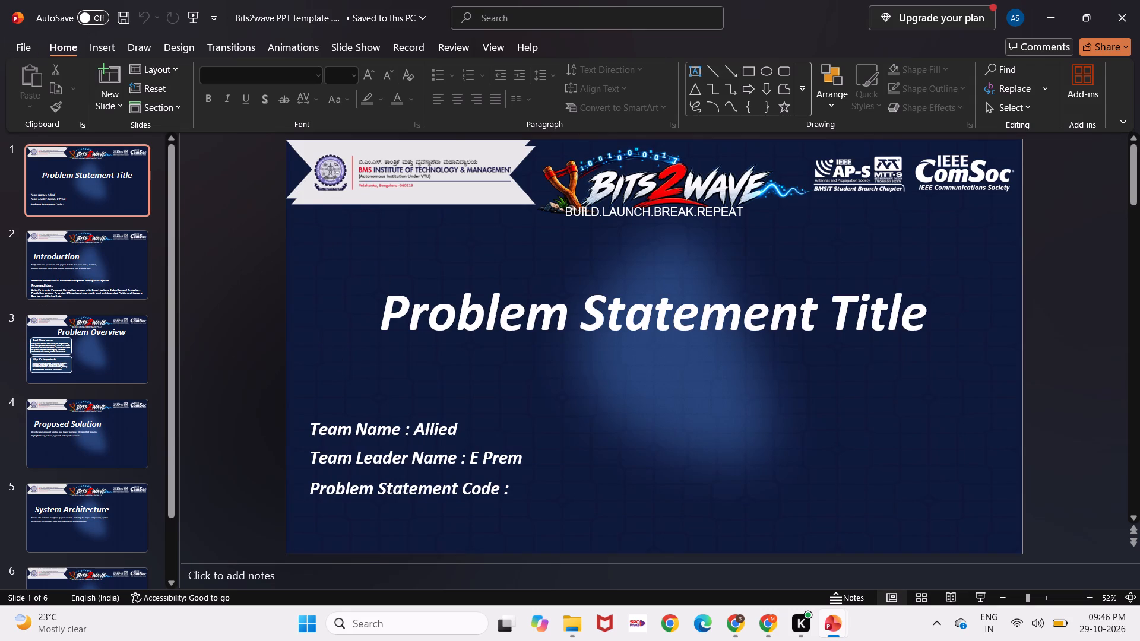
pyautogui.click(522, 489)
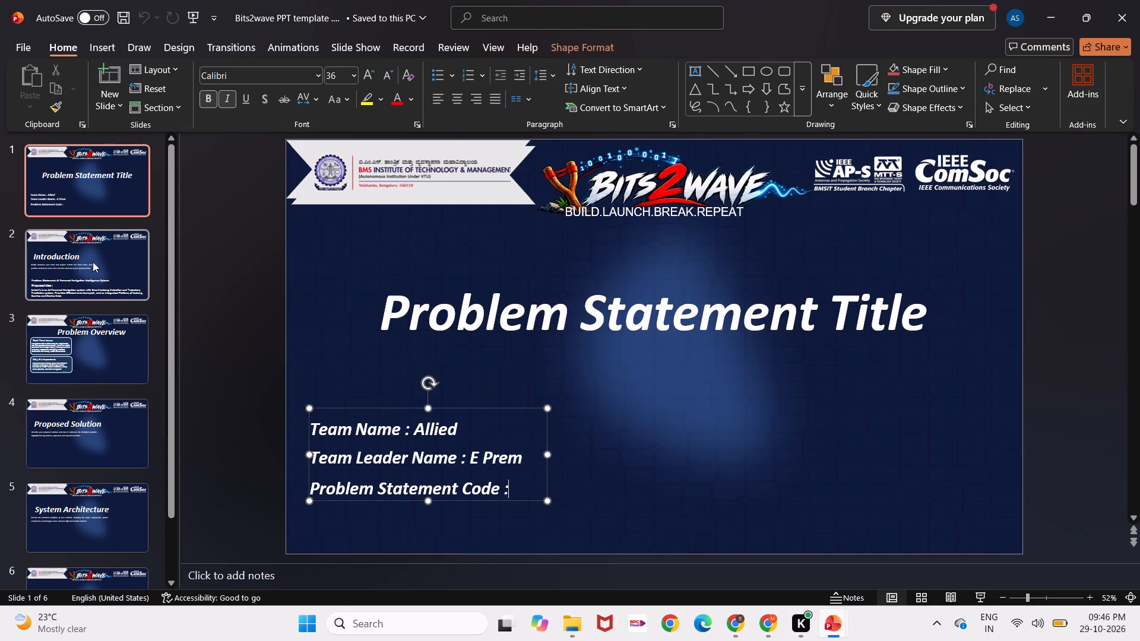
pyautogui.click(93, 262)
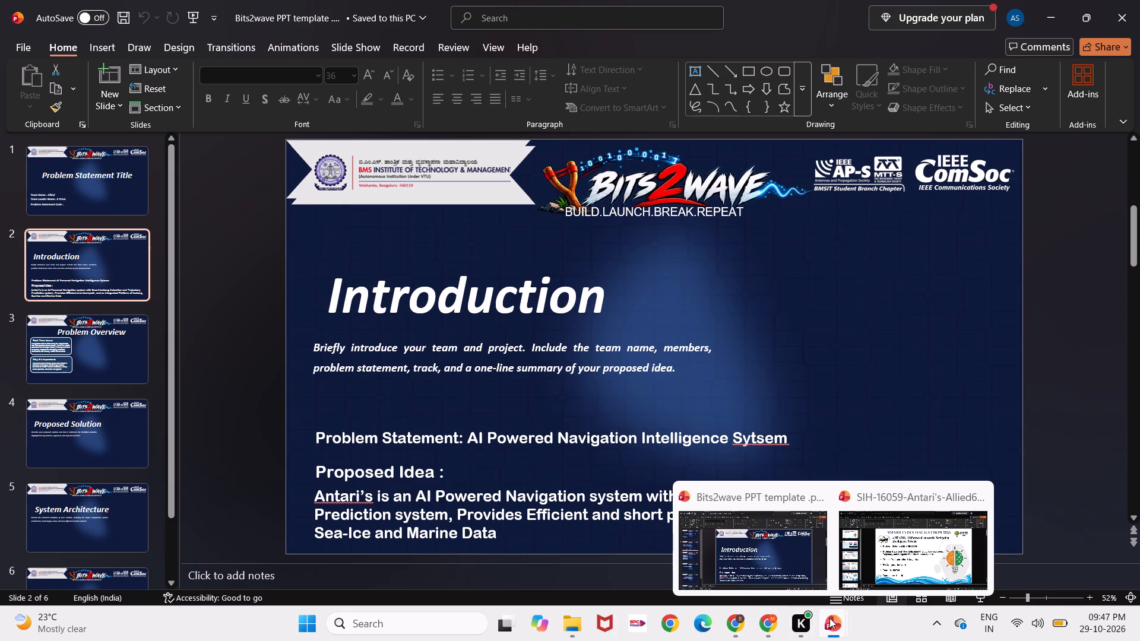
# In the SIH-16059 presentation, cut all the Idea and Proposed Solution content of slide 2 to the clipboard, then restore it on the slide.
pyautogui.hotkey('alt', 'Tab')
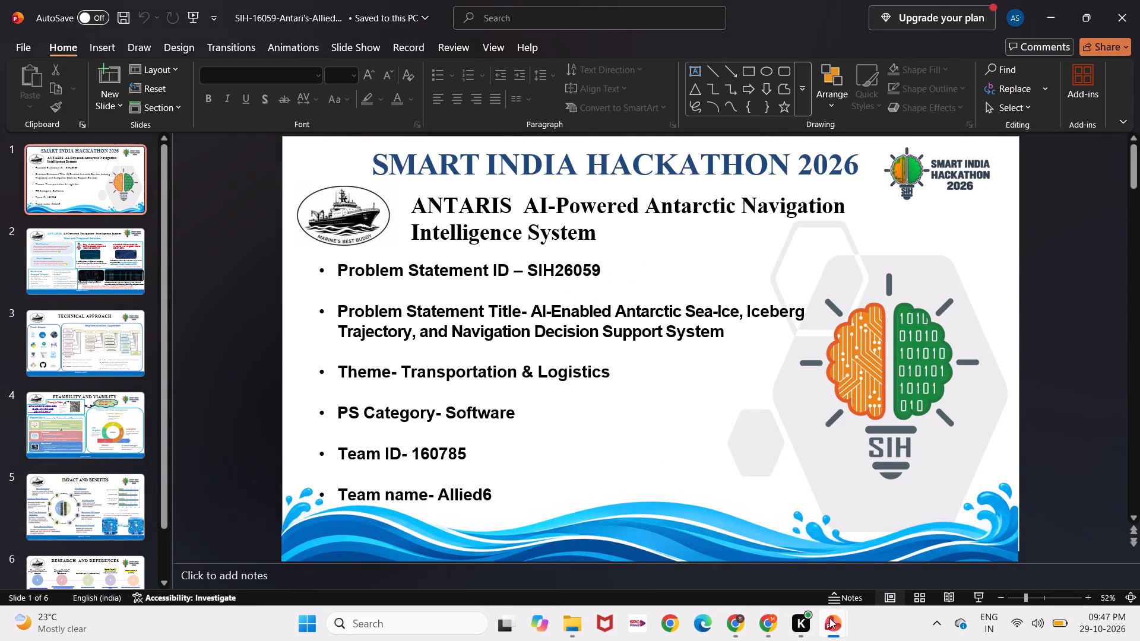
pyautogui.click(146, 282)
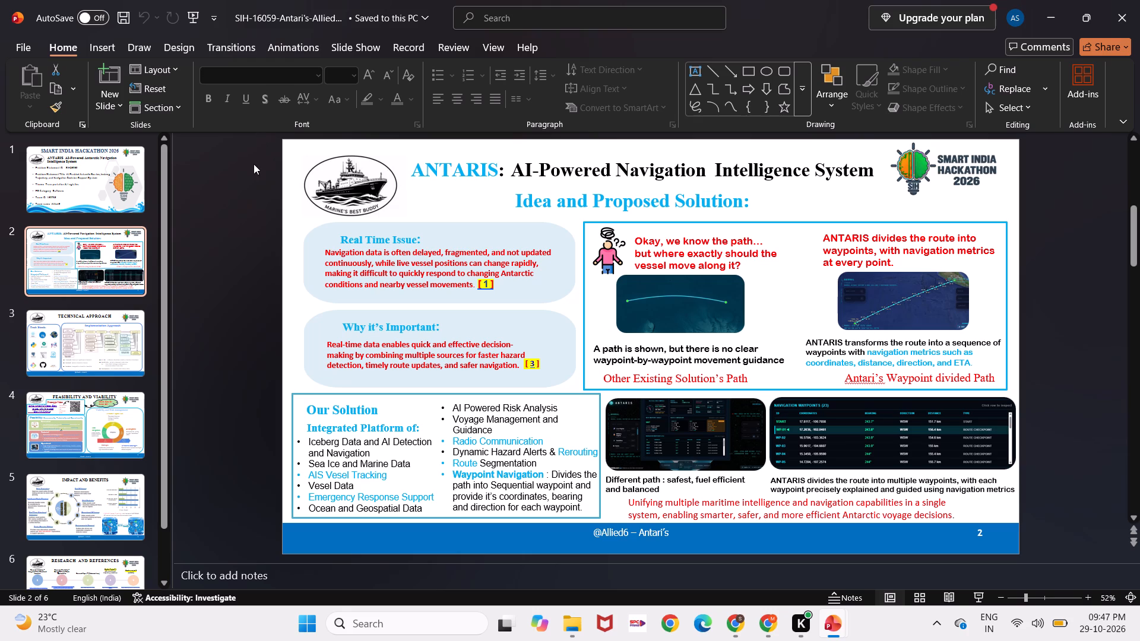
pyautogui.keyDown('shift'); pyautogui.moveTo(256, 151); pyautogui.dragTo(1048, 521); pyautogui.keyUp('shift')
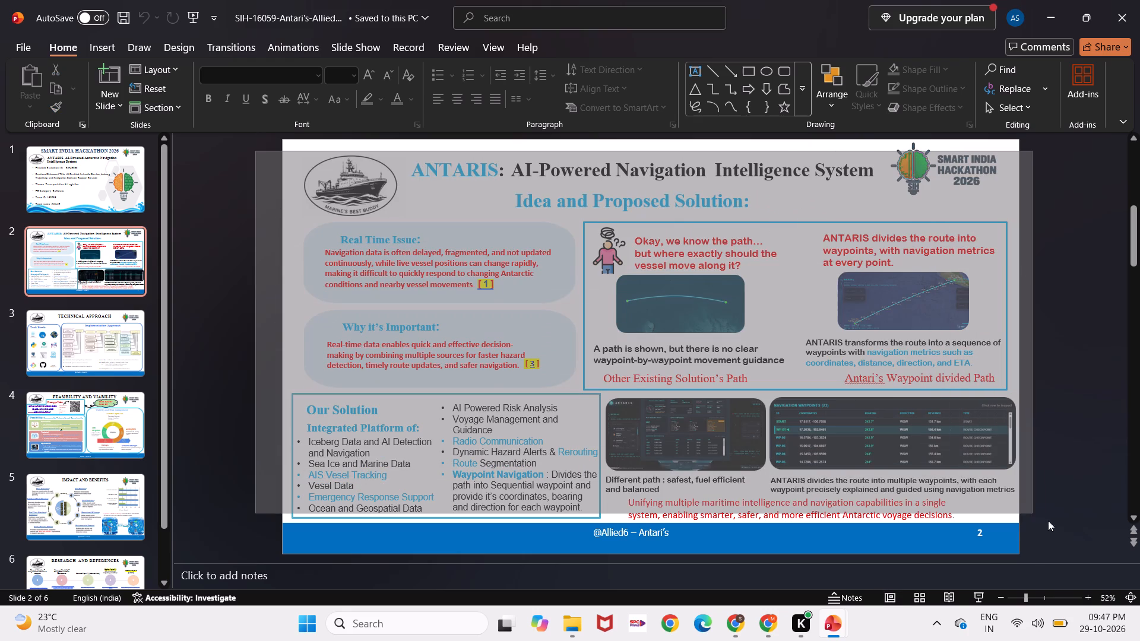
pyautogui.keyDown('shift'); pyautogui.moveTo(1048, 521); pyautogui.dragTo(1065, 520); pyautogui.keyUp('shift')
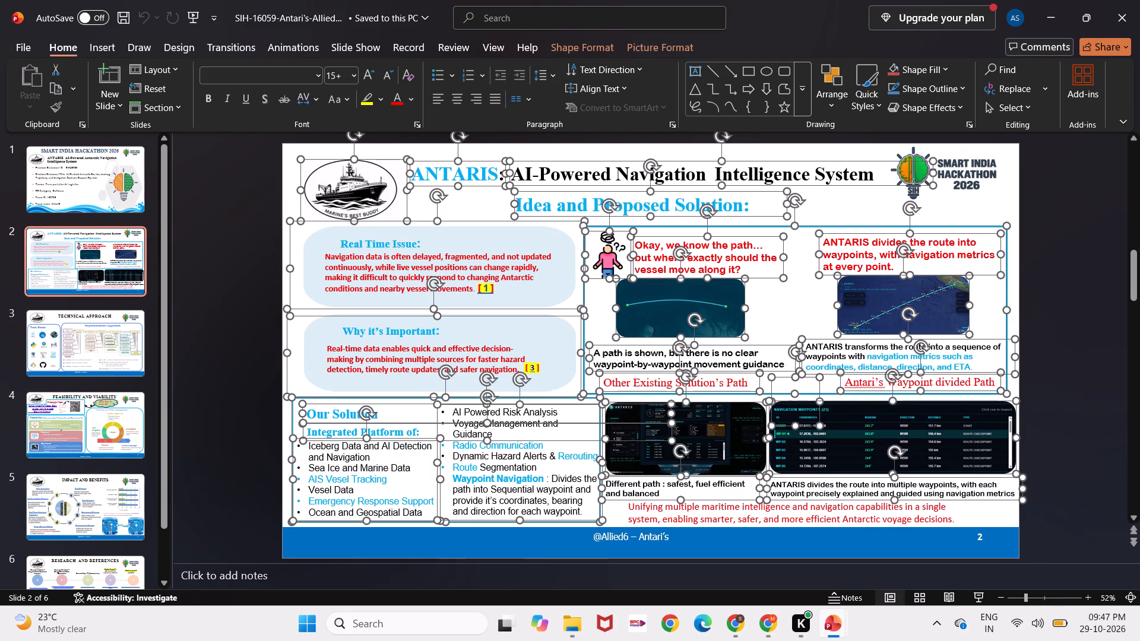
pyautogui.hotkey('ctrl', 'x')
pyautogui.hotkey('ctrl', 'x')
pyautogui.hotkey('ctrl', 'z')
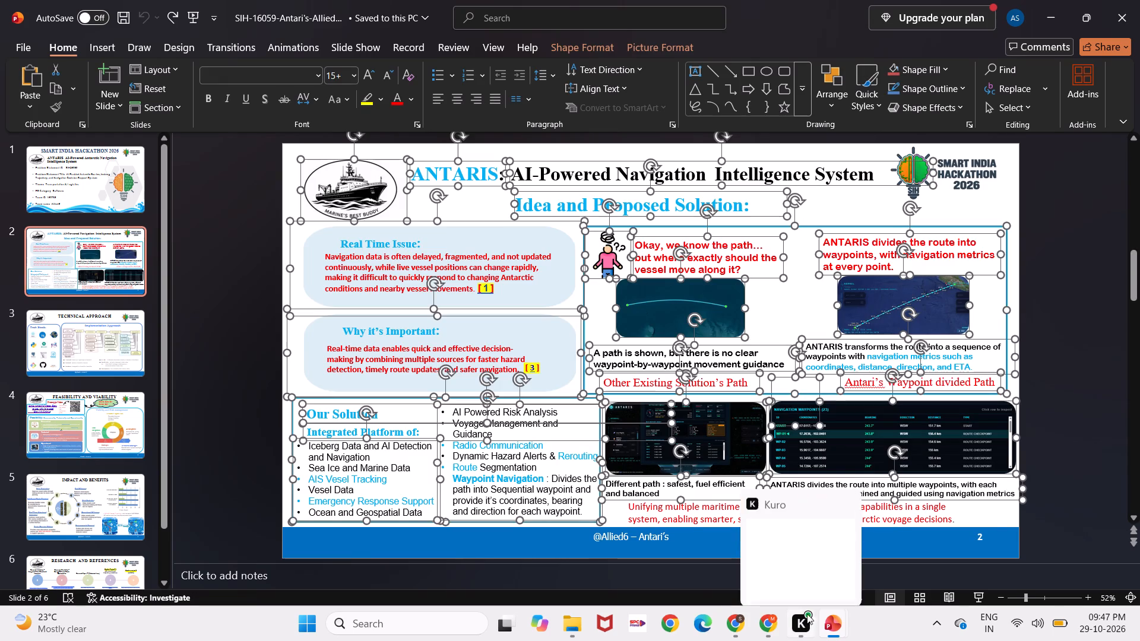
# In the Bits2wave template, move the Introduction, Problem Statement and Proposed Idea text boxes off slide 2, into the empty area to its left.
pyautogui.hotkey('alt', 'Tab')
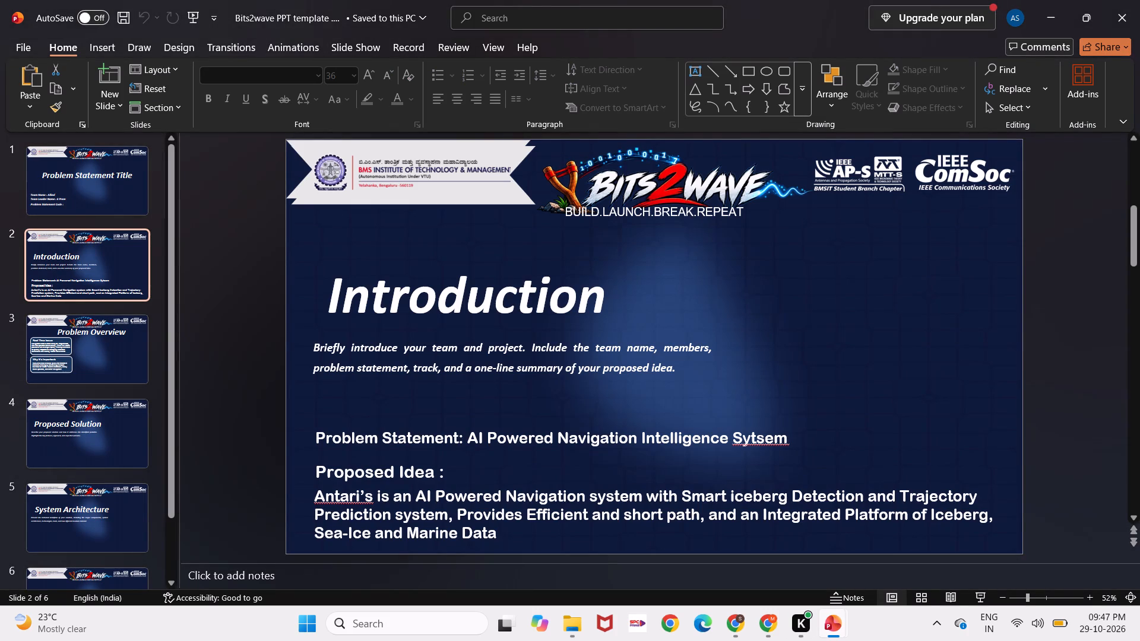
pyautogui.click(664, 400)
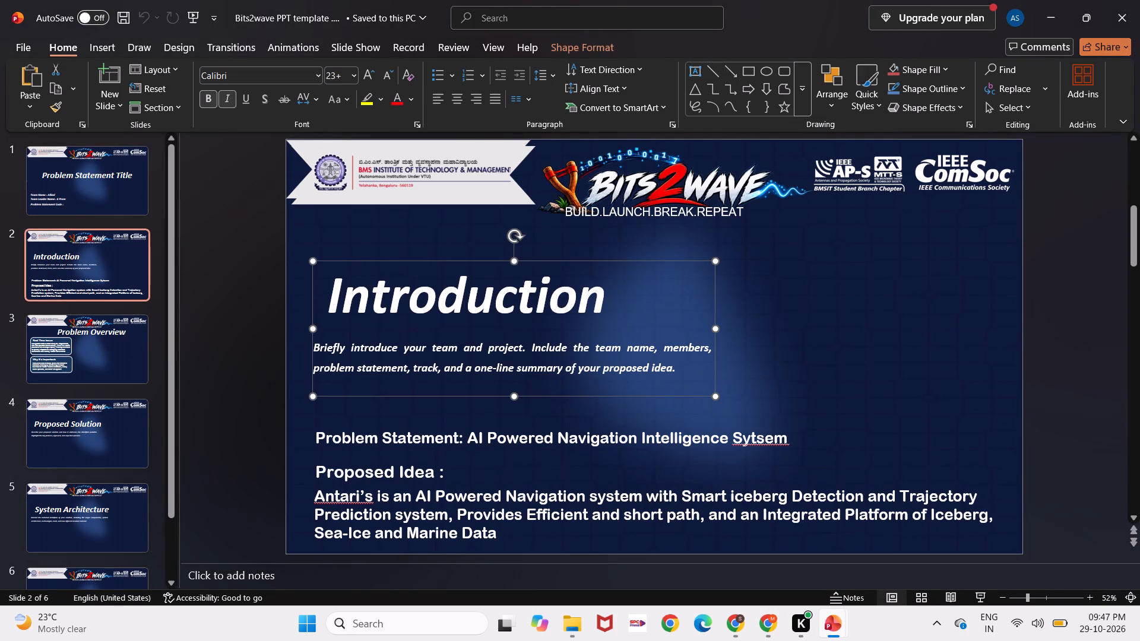
pyautogui.hotkey('ctrl', 'a')
pyautogui.keyDown('ctrl'); pyautogui.scroll(-2, 664, 400); pyautogui.keyUp('ctrl')
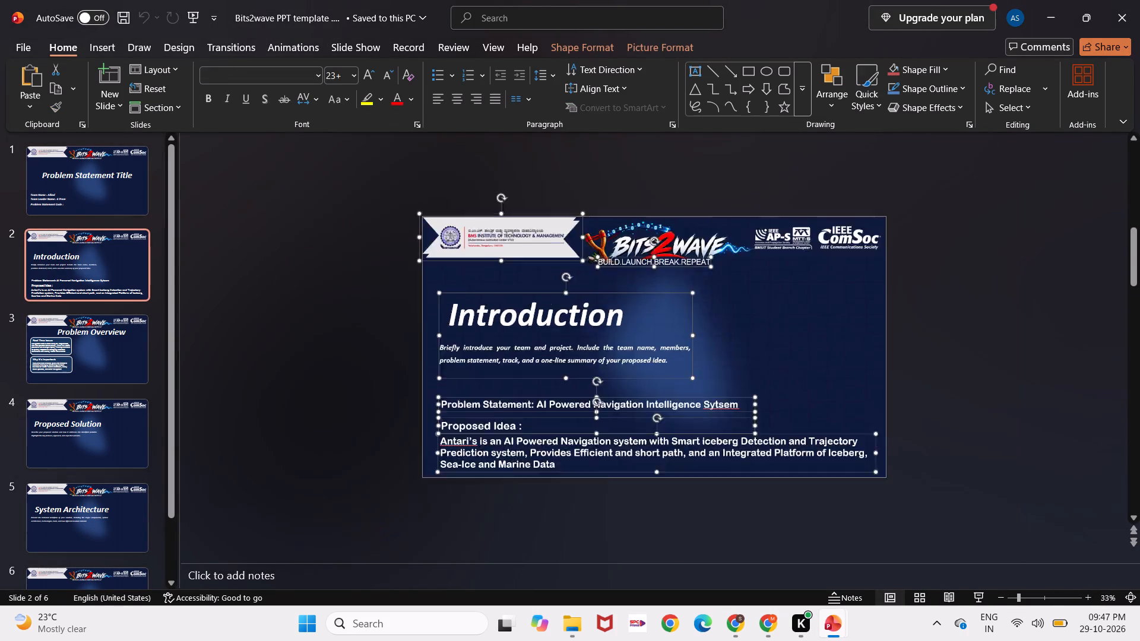
pyautogui.keyDown('ctrl'); pyautogui.scroll(-3, 664, 400); pyautogui.keyUp('ctrl')
pyautogui.click(664, 400)
pyautogui.click(619, 334)
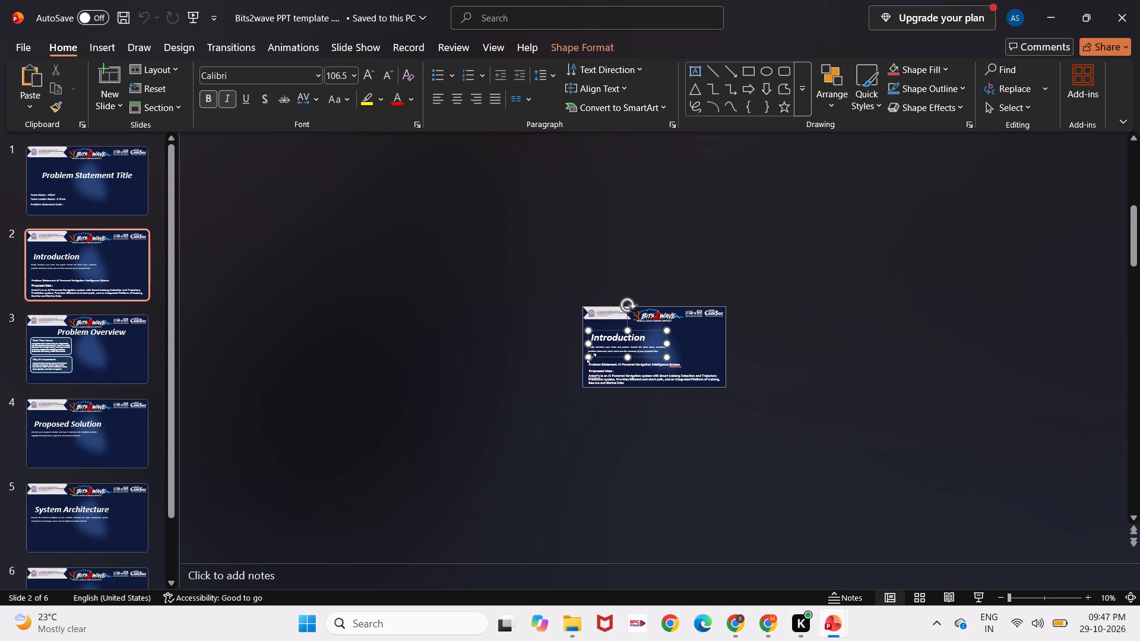
pyautogui.moveTo(553, 347); pyautogui.dragTo(569, 326)
pyautogui.moveTo(569, 326); pyautogui.dragTo(740, 403)
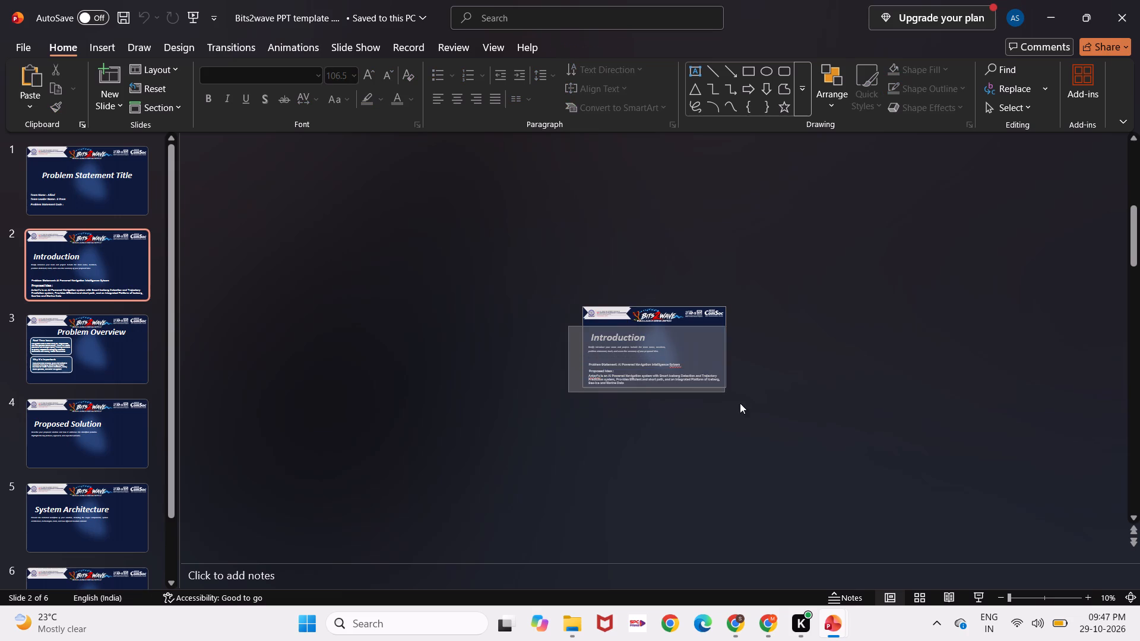
pyautogui.moveTo(740, 403); pyautogui.dragTo(751, 411)
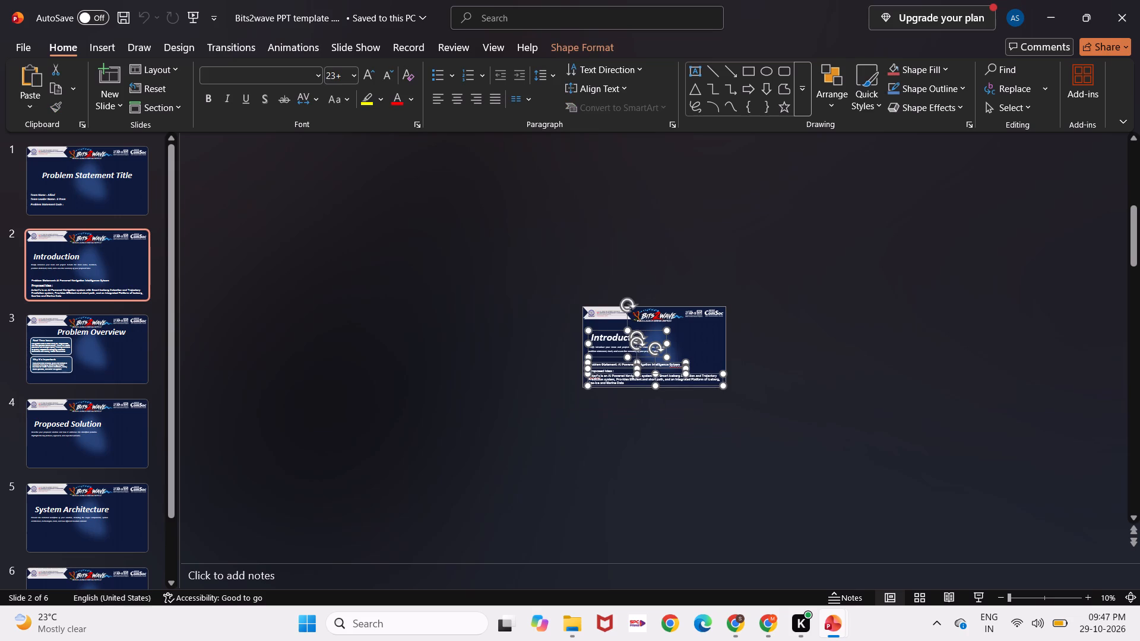
pyautogui.keyDown('shift'); pyautogui.moveTo(601, 386); pyautogui.dragTo(443, 389); pyautogui.keyUp('shift')
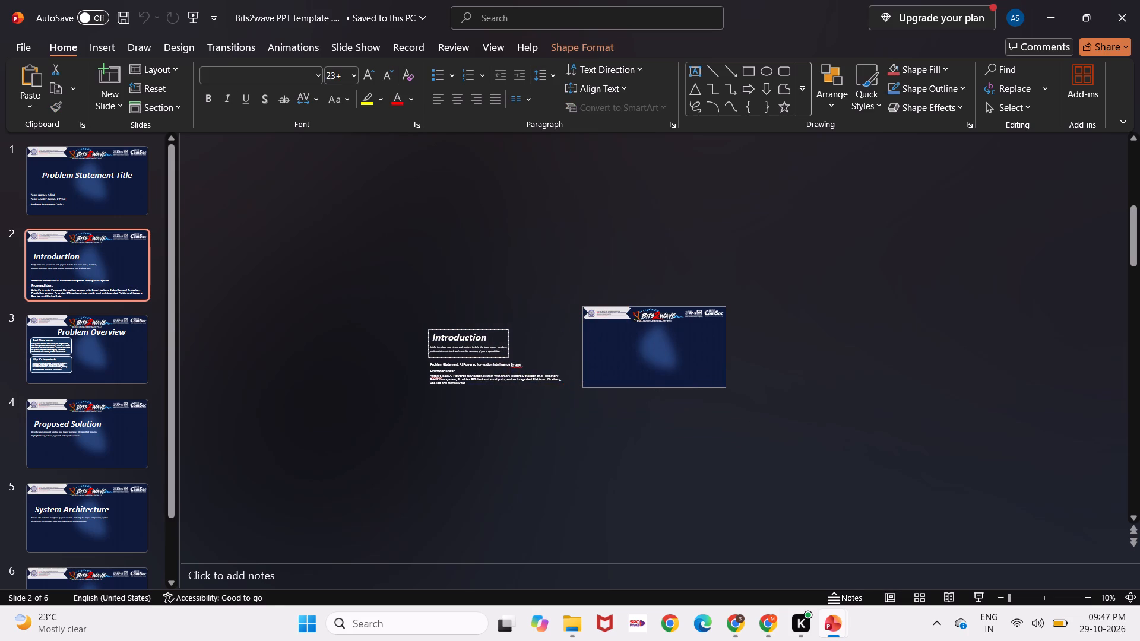
pyautogui.keyDown('shift'); pyautogui.moveTo(443, 389); pyautogui.dragTo(437, 389); pyautogui.keyUp('shift')
# Paste the copied Idea and Proposed Solution content onto slide 2 of the Bits2wave template.
pyautogui.click(653, 382)
pyautogui.hotkey('ctrl', 'v')
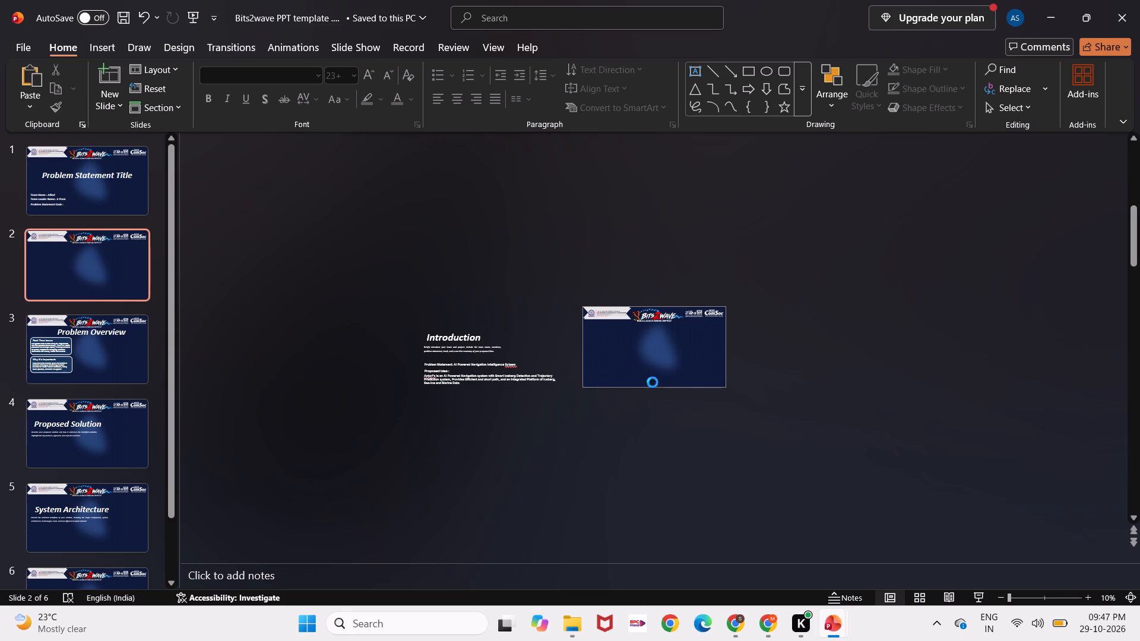
pyautogui.click(841, 395)
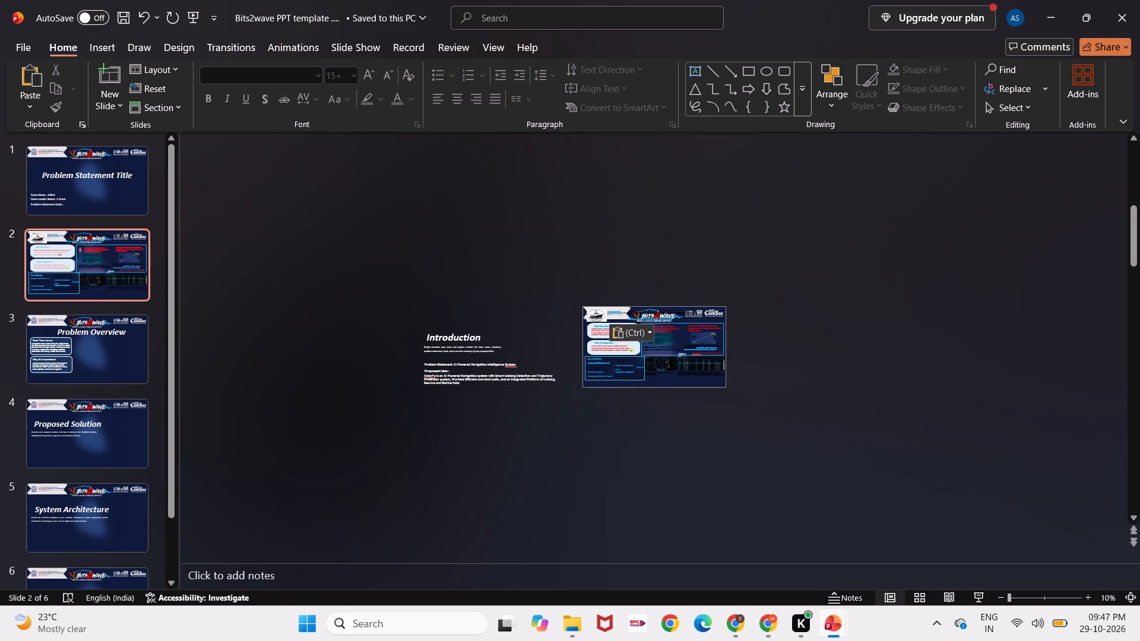
# Select all the objects on slide 2 and move them slightly down, bringing the content close to the slide's bottom edge.
pyautogui.keyDown('ctrl'); pyautogui.scroll(7, 676, 357); pyautogui.keyUp('ctrl')
pyautogui.keyDown('ctrl'); pyautogui.scroll(-1, 676, 357); pyautogui.keyUp('ctrl')
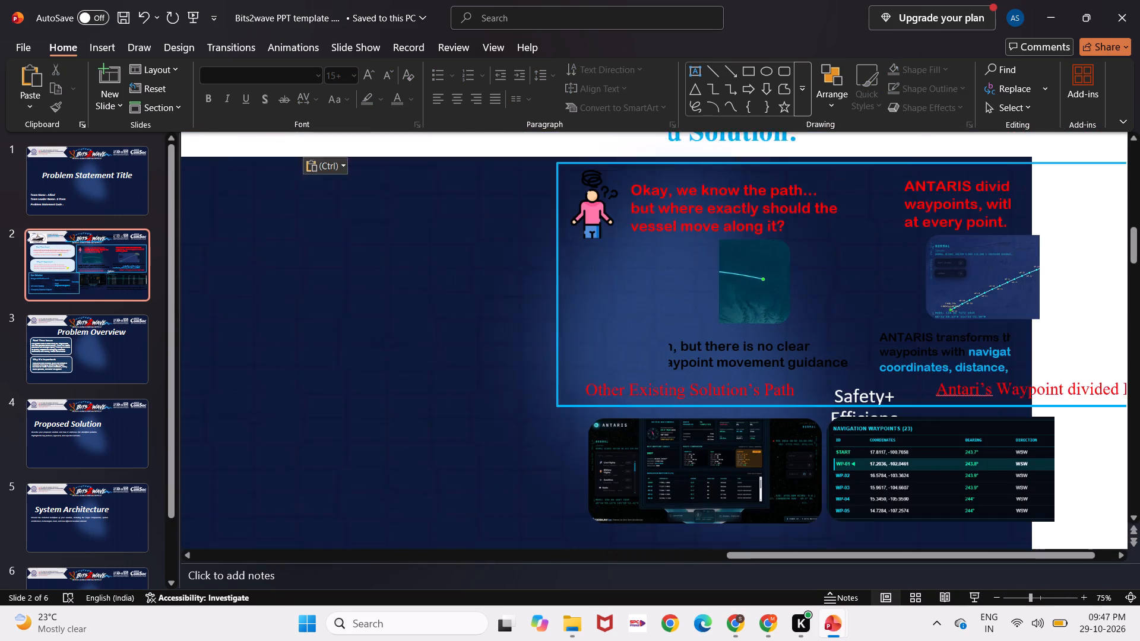
pyautogui.keyDown('ctrl'); pyautogui.scroll(-5, 676, 357); pyautogui.keyUp('ctrl')
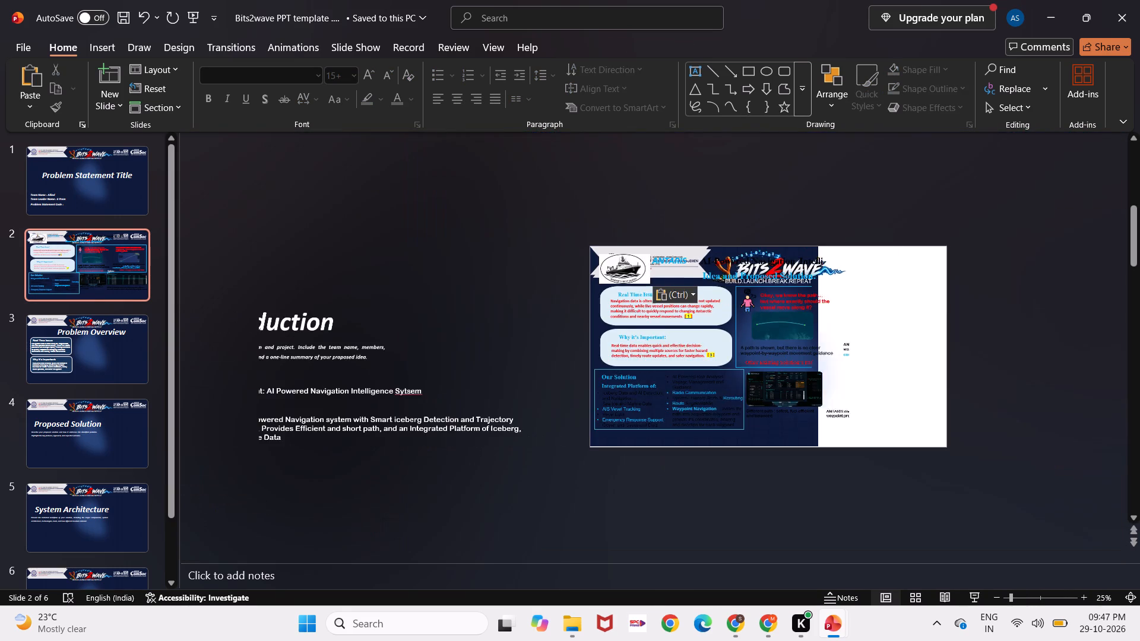
pyautogui.keyDown('ctrl'); pyautogui.scroll(2, 676, 357); pyautogui.keyUp('ctrl')
pyautogui.keyDown('ctrl'); pyautogui.scroll(-1, 676, 357); pyautogui.keyUp('ctrl')
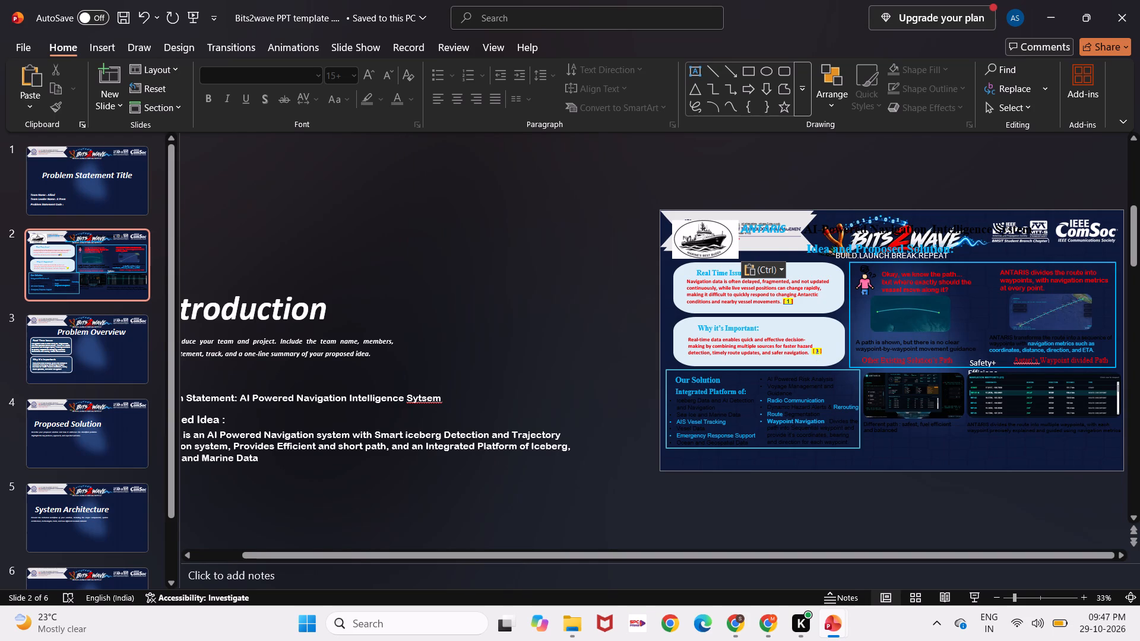
pyautogui.moveTo(594, 205); pyautogui.dragTo(1073, 465)
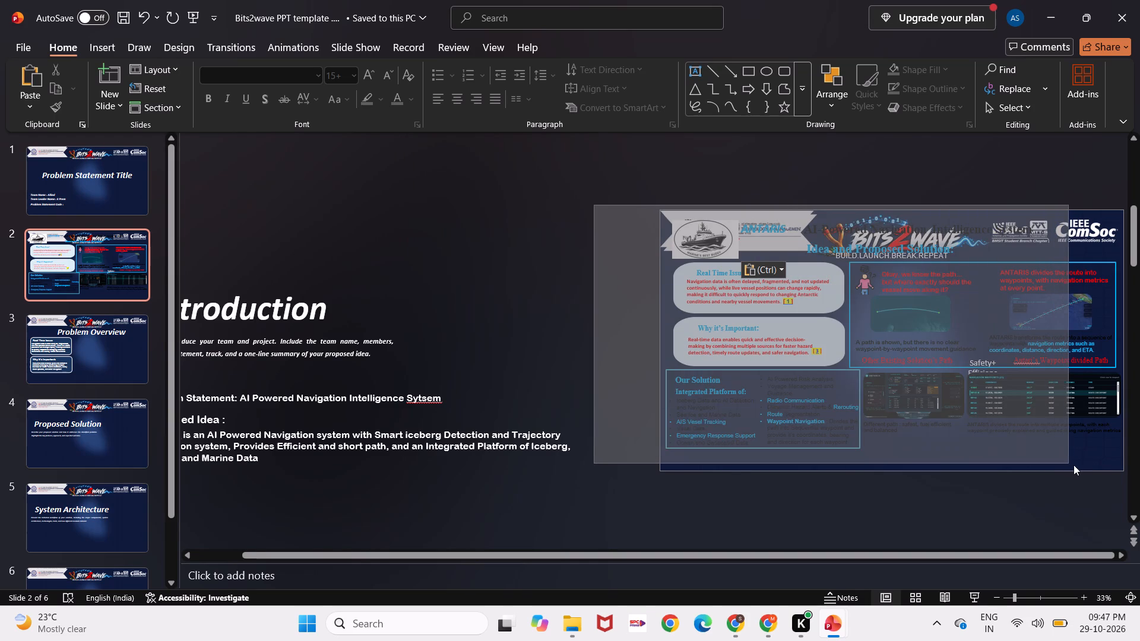
pyautogui.moveTo(1073, 465); pyautogui.dragTo(1121, 481)
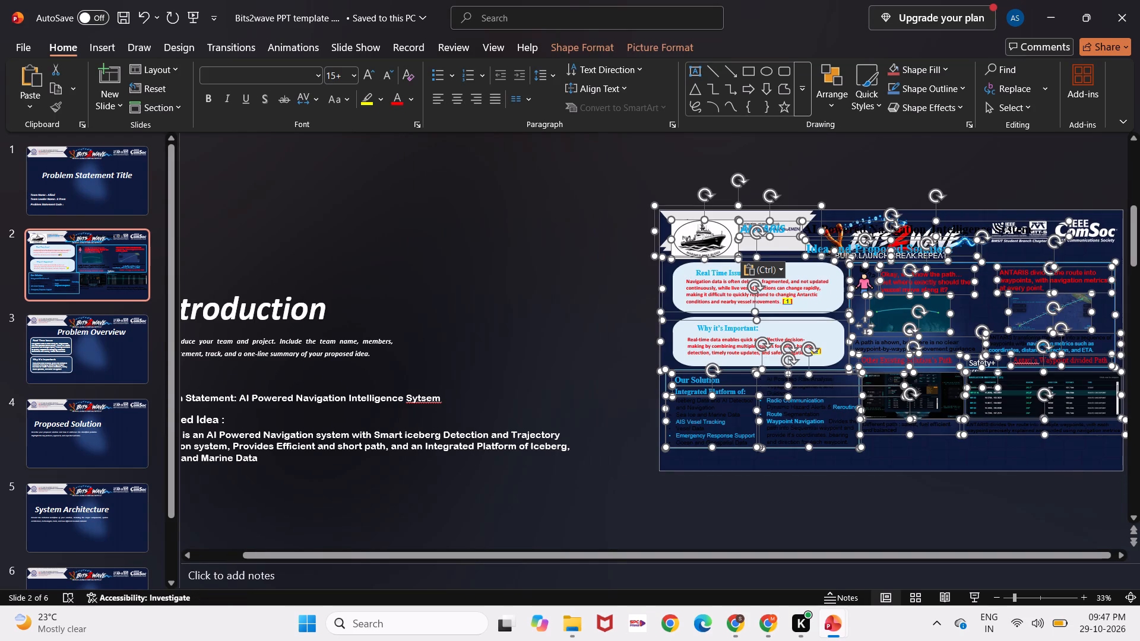
pyautogui.keyDown('shift'); pyautogui.moveTo(830, 449); pyautogui.dragTo(829, 468); pyautogui.keyUp('shift')
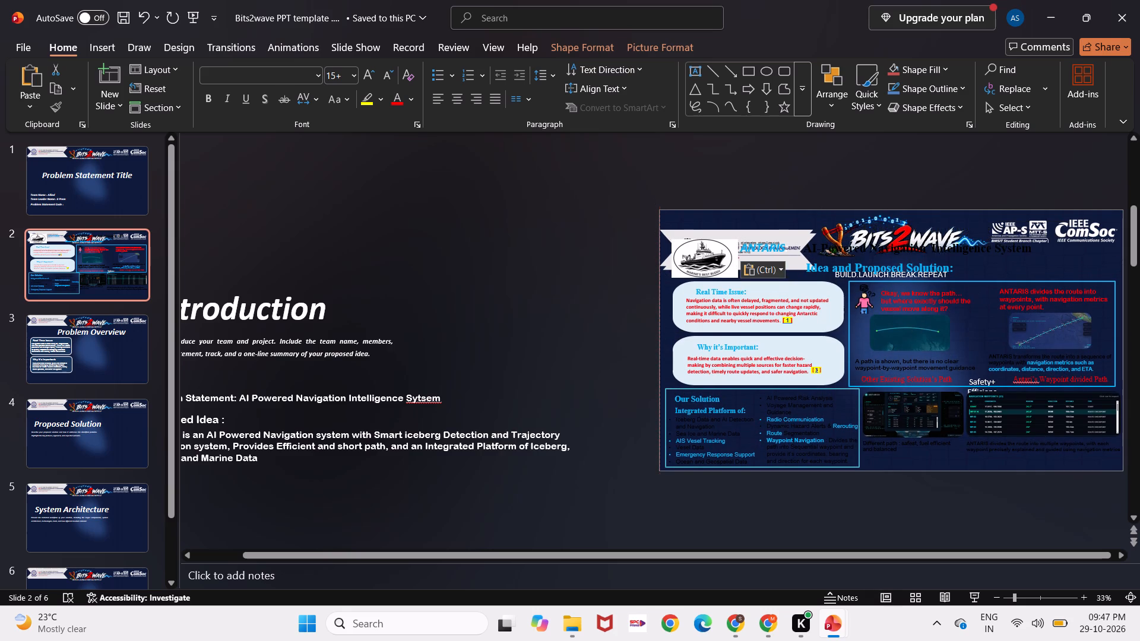
pyautogui.keyDown('shift'); pyautogui.moveTo(829, 468); pyautogui.dragTo(832, 470); pyautogui.keyUp('shift')
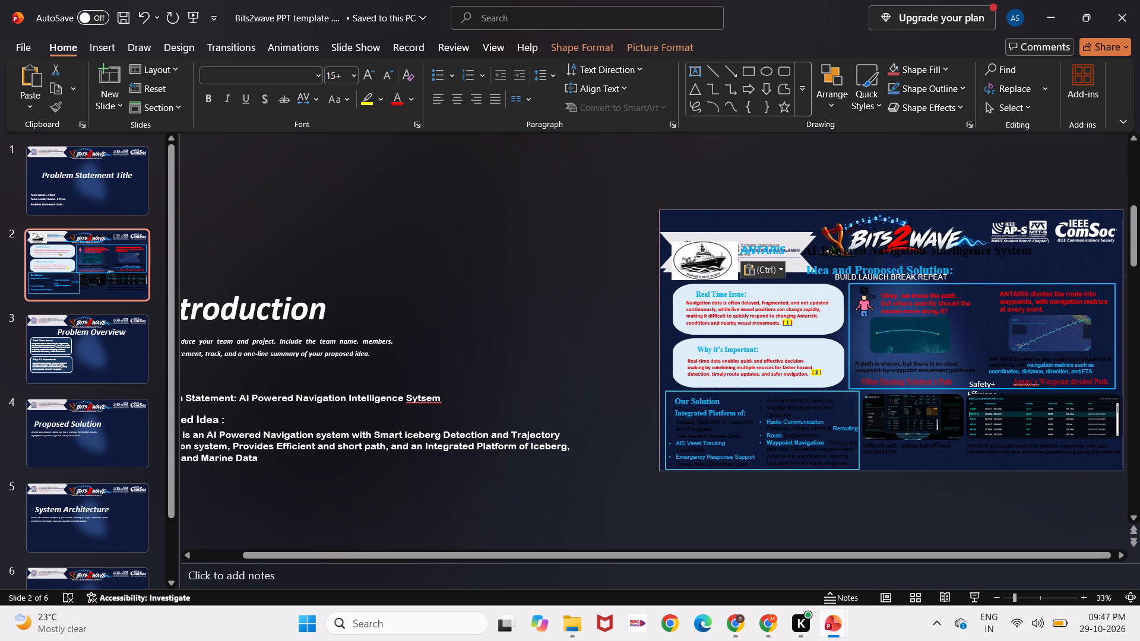
pyautogui.keyDown('shift'); pyautogui.moveTo(832, 470); pyautogui.dragTo(831, 469); pyautogui.keyUp('shift')
# Move the BMS Institute of Technology banner back up to the top edge of slide 2.
pyautogui.click(631, 234)
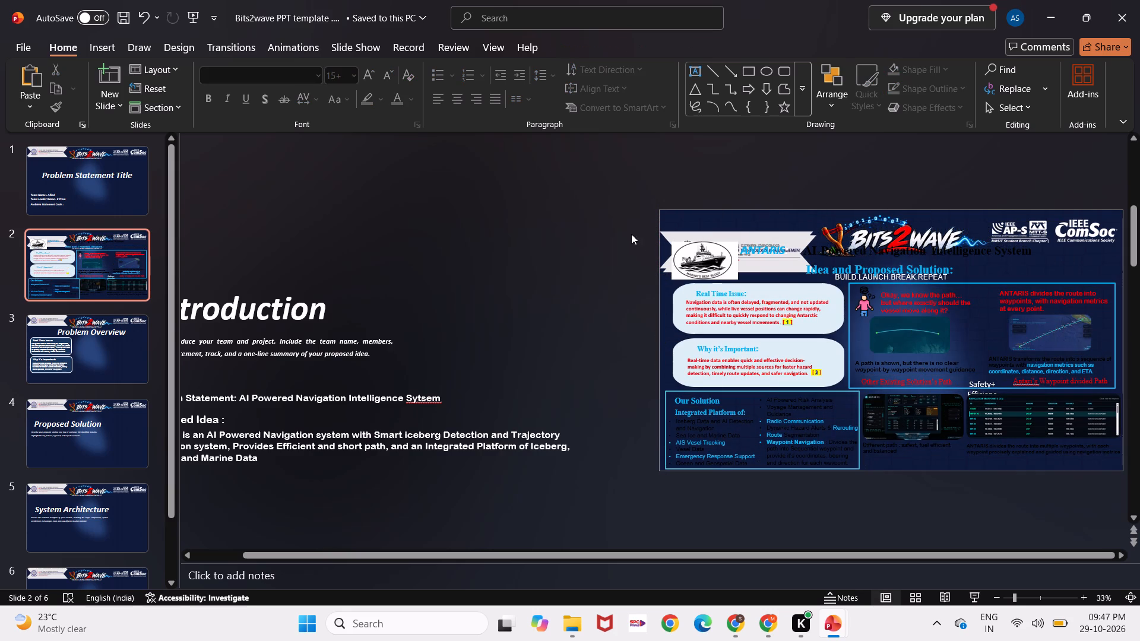
pyautogui.click(735, 233)
pyautogui.moveTo(735, 233); pyautogui.dragTo(734, 215)
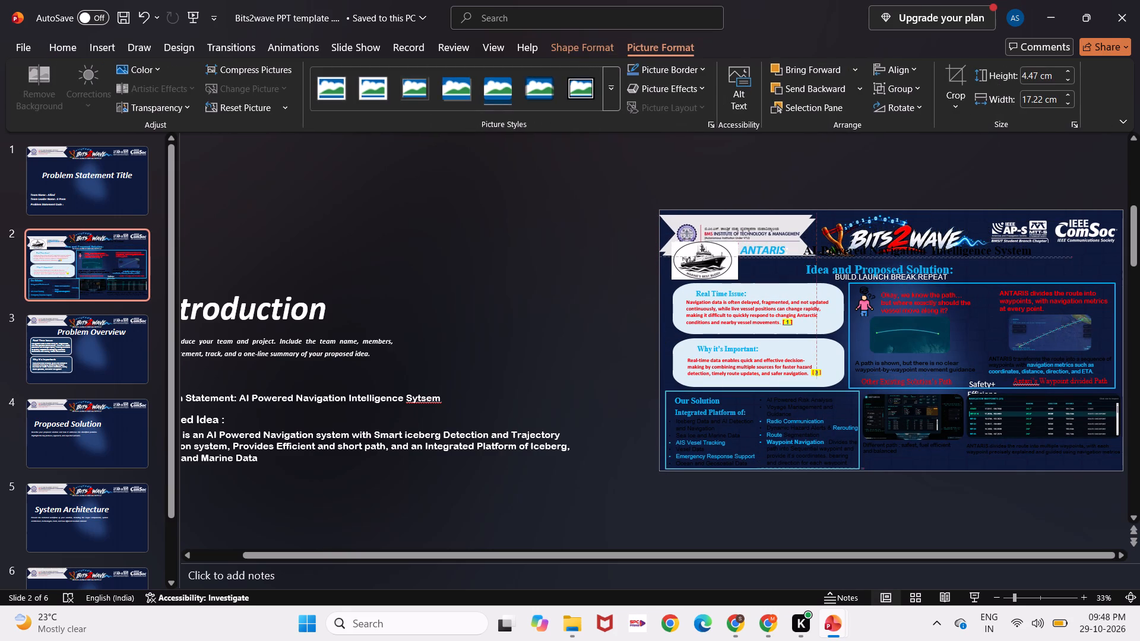
pyautogui.moveTo(734, 215); pyautogui.dragTo(734, 212)
# Delete the pasted ship logo from slide 2.
pyautogui.click(693, 265)
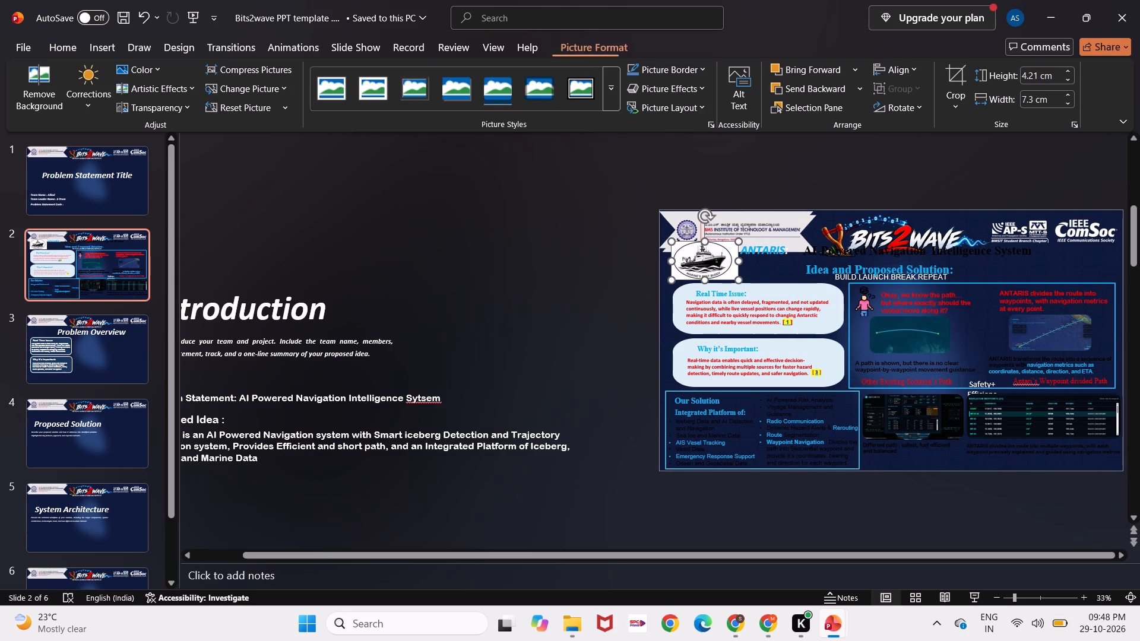
pyautogui.press('BackSpace')
pyautogui.click(769, 243)
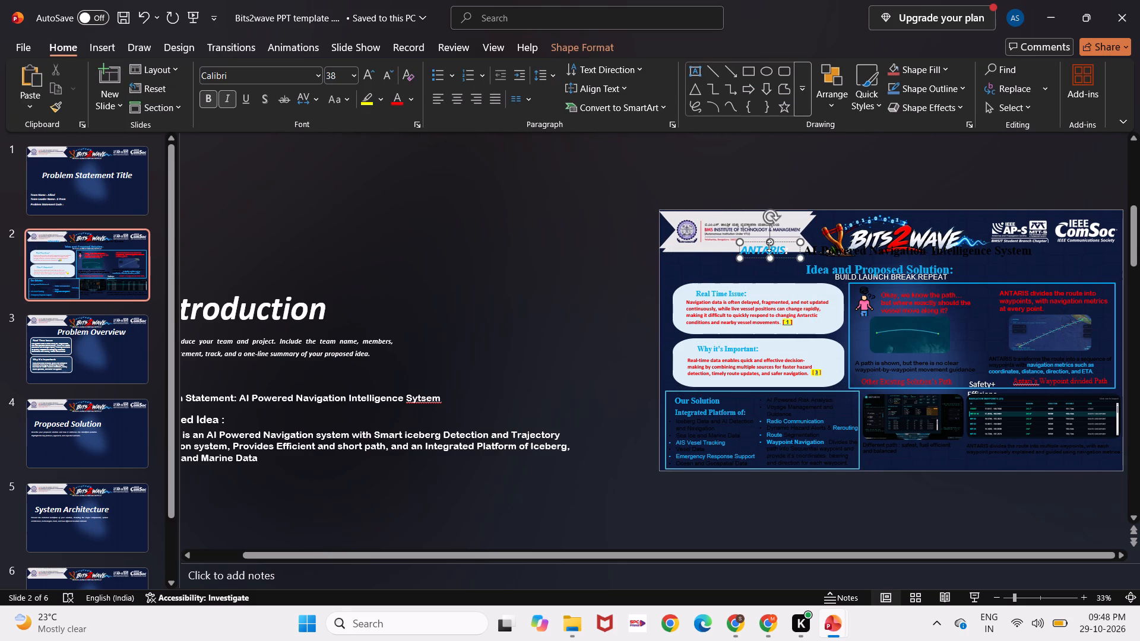
pyautogui.click(768, 271)
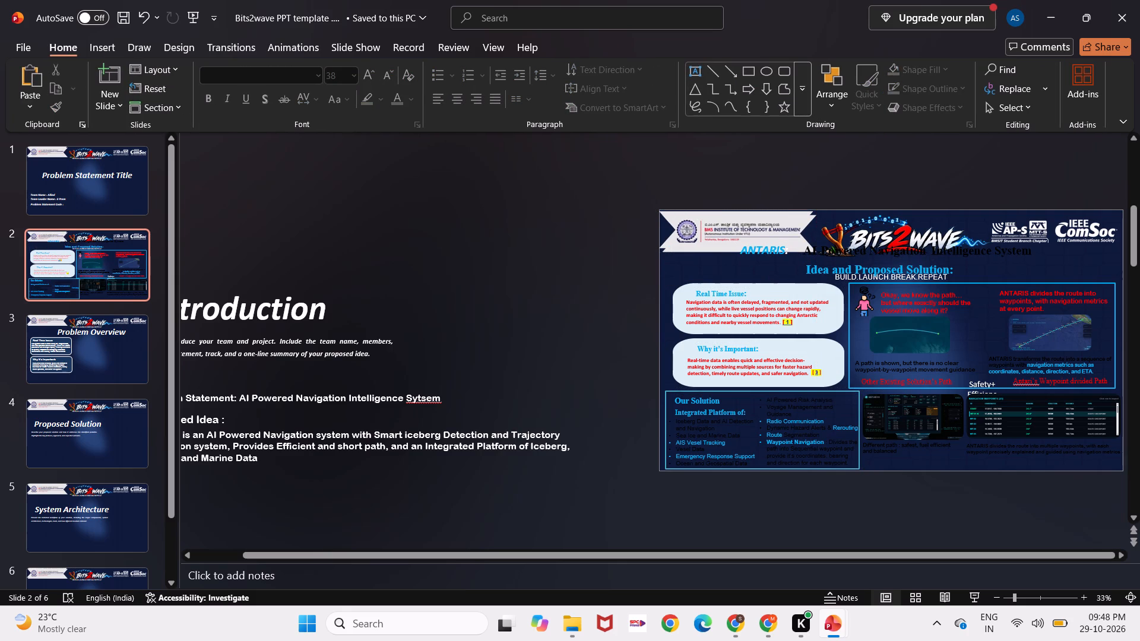
# Move the "Idea and Proposed Solution:" heading out of slide 2's header area to beyond the slide's left edge.
pyautogui.click(852, 275)
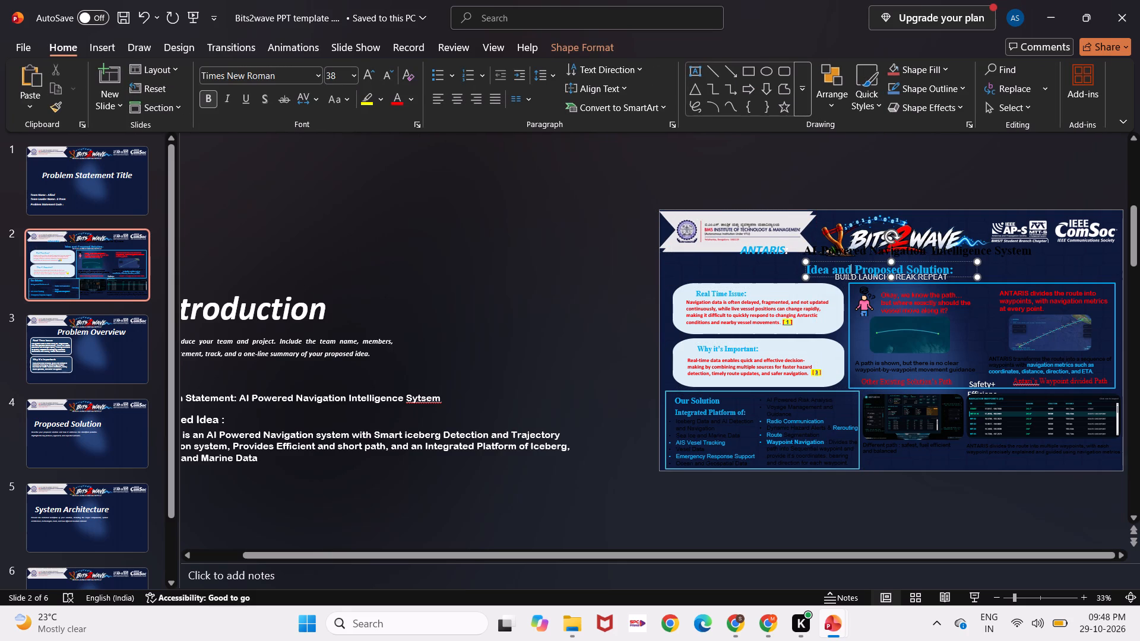
pyautogui.moveTo(846, 275); pyautogui.dragTo(619, 261)
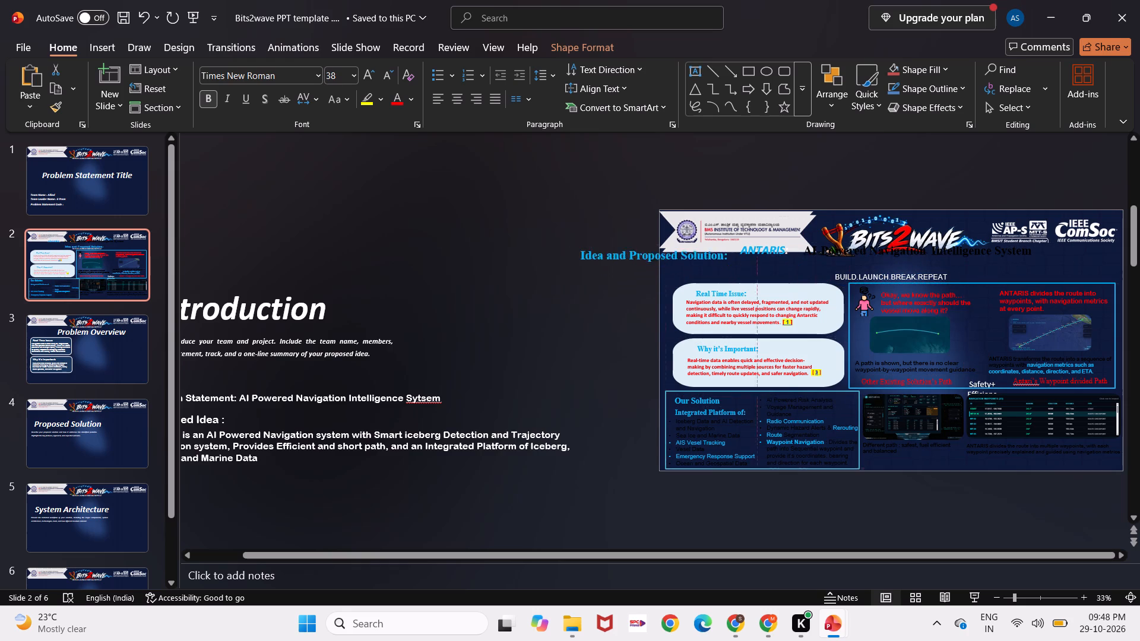
pyautogui.moveTo(619, 261); pyautogui.dragTo(561, 247)
# Delete the old Introduction, Problem Statement and Proposed Idea text boxes parked beside slide 2, keeping the "Idea and Proposed Solution:" heading.
pyautogui.keyDown('ctrl'); pyautogui.scroll(-1, 591, 354); pyautogui.keyUp('ctrl')
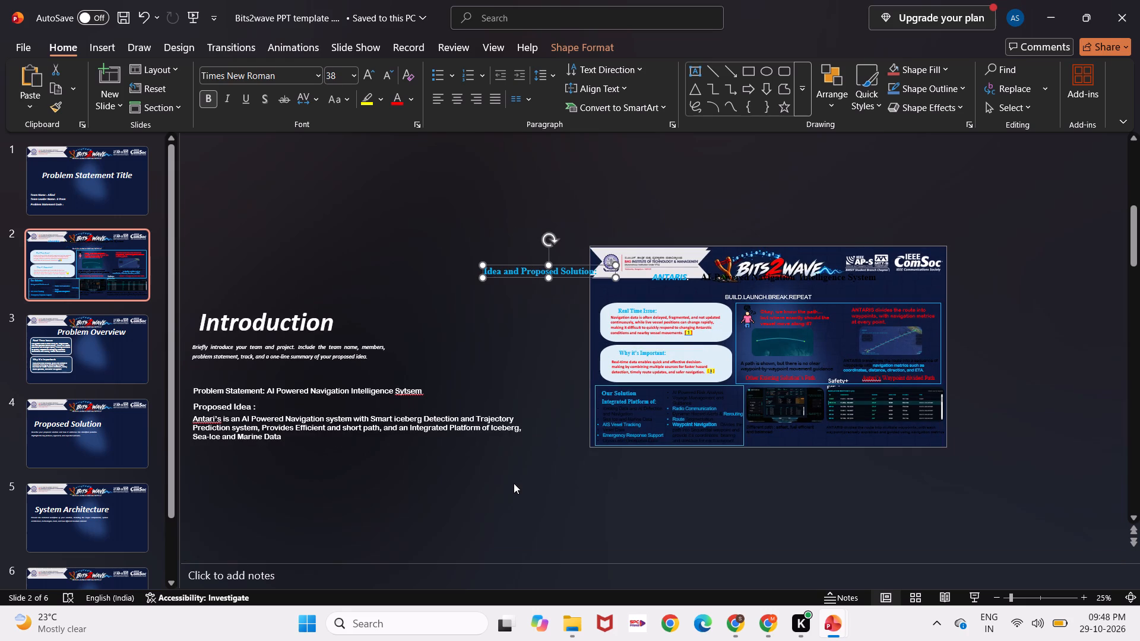
pyautogui.keyDown('shift'); pyautogui.moveTo(514, 483); pyautogui.dragTo(164, 262); pyautogui.keyUp('shift')
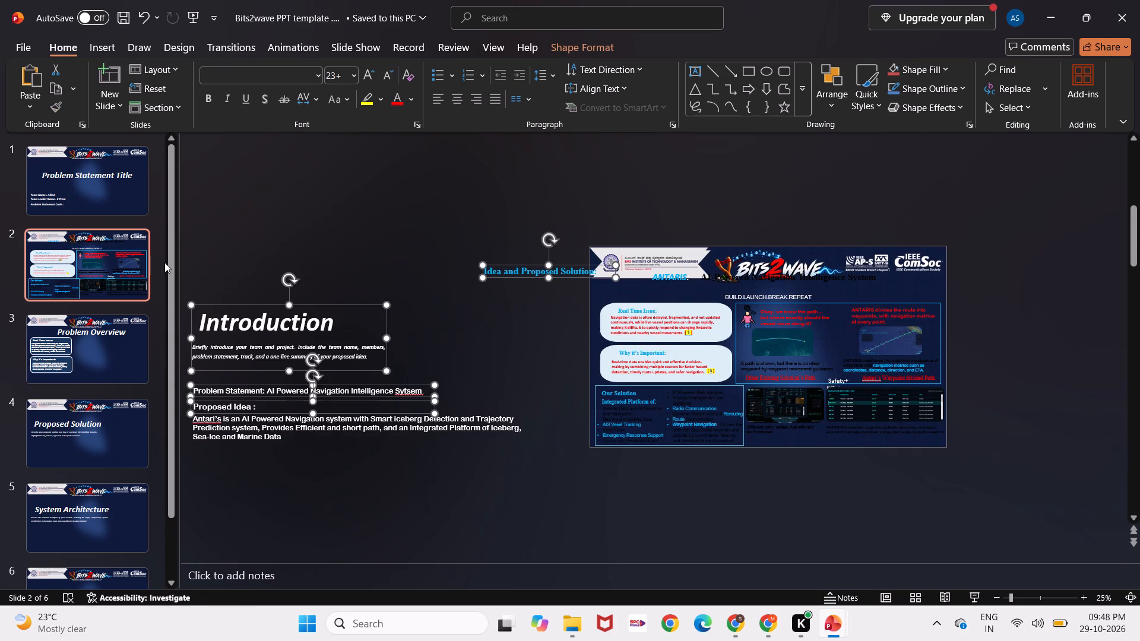
pyautogui.keyDown('shift'); pyautogui.click(375, 431); pyautogui.keyUp('shift')
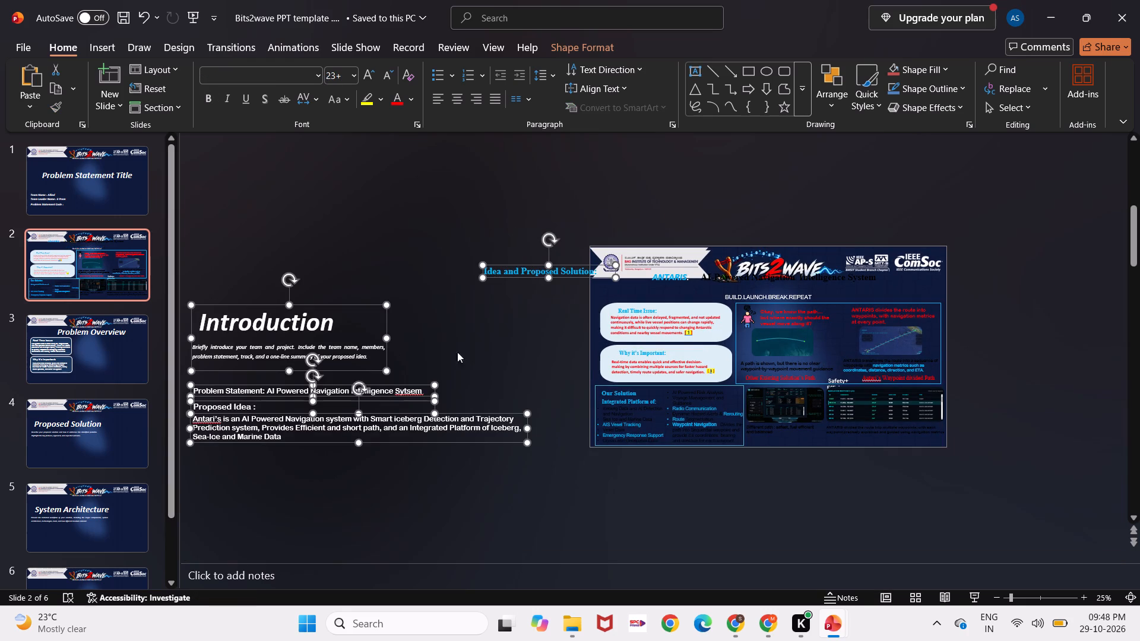
pyautogui.keyDown('shift'); pyautogui.click(518, 275); pyautogui.keyUp('shift')
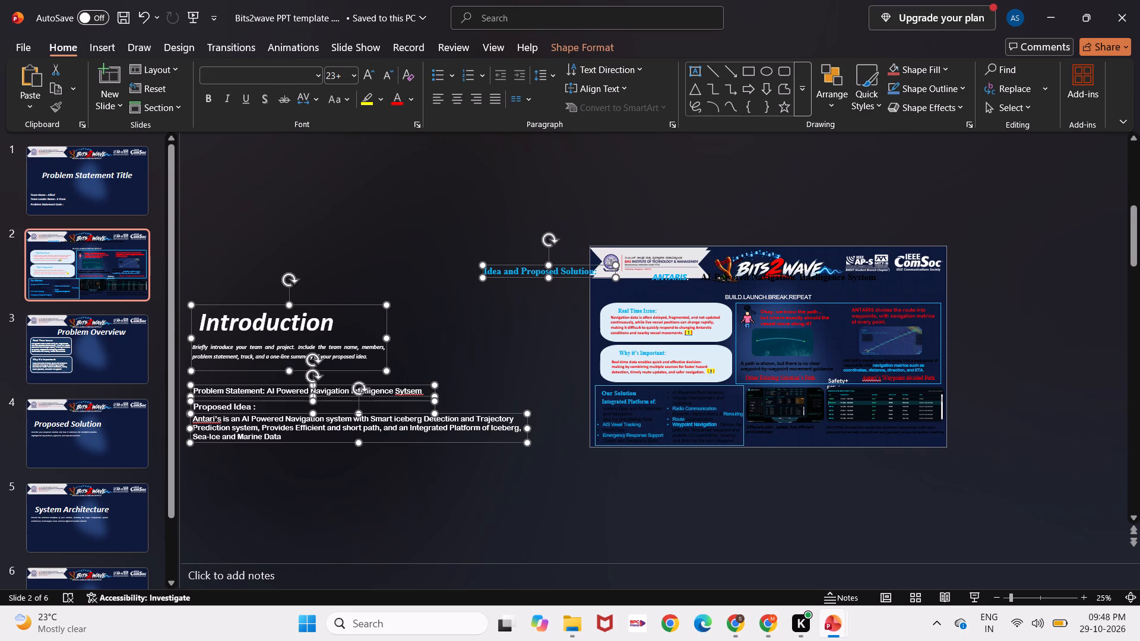
pyautogui.keyDown('shift'); pyautogui.click(515, 277); pyautogui.keyUp('shift')
pyautogui.press('BackSpace')
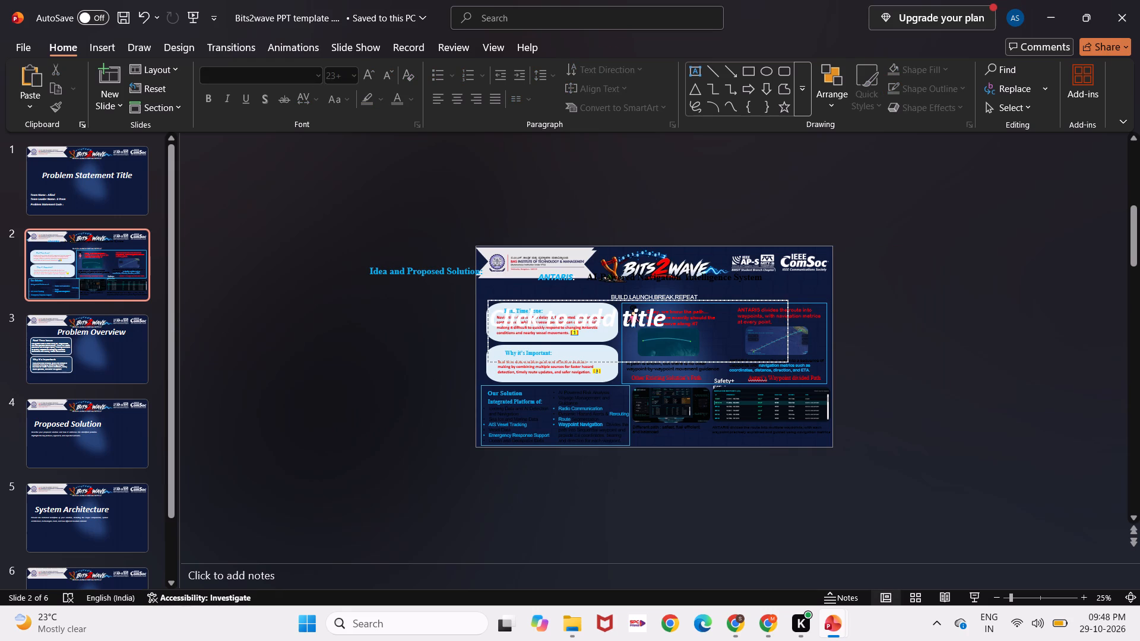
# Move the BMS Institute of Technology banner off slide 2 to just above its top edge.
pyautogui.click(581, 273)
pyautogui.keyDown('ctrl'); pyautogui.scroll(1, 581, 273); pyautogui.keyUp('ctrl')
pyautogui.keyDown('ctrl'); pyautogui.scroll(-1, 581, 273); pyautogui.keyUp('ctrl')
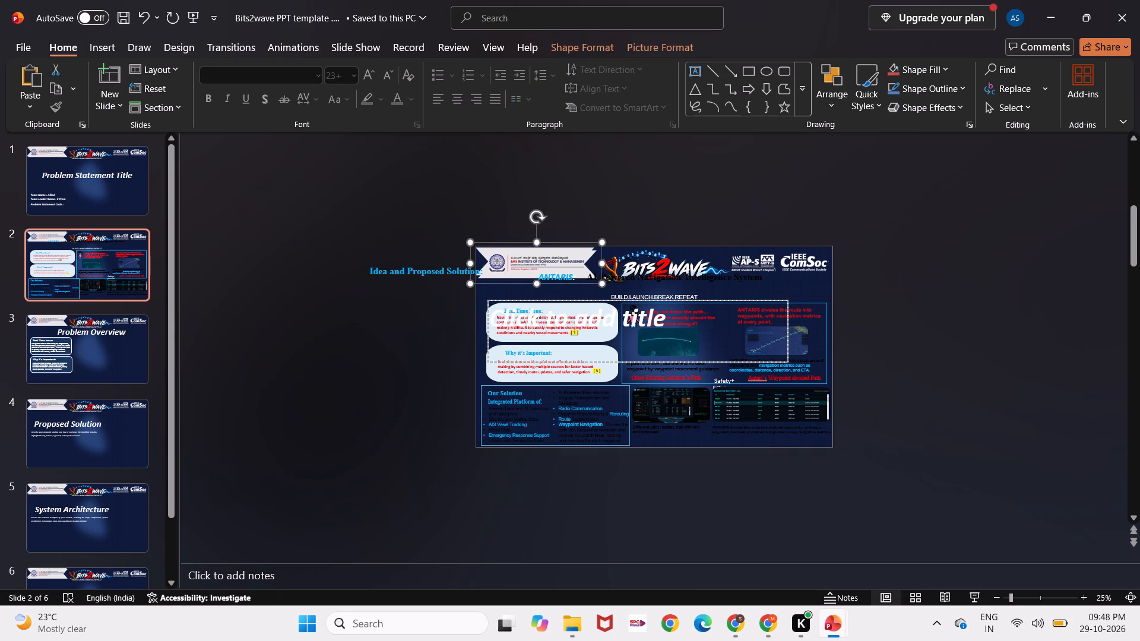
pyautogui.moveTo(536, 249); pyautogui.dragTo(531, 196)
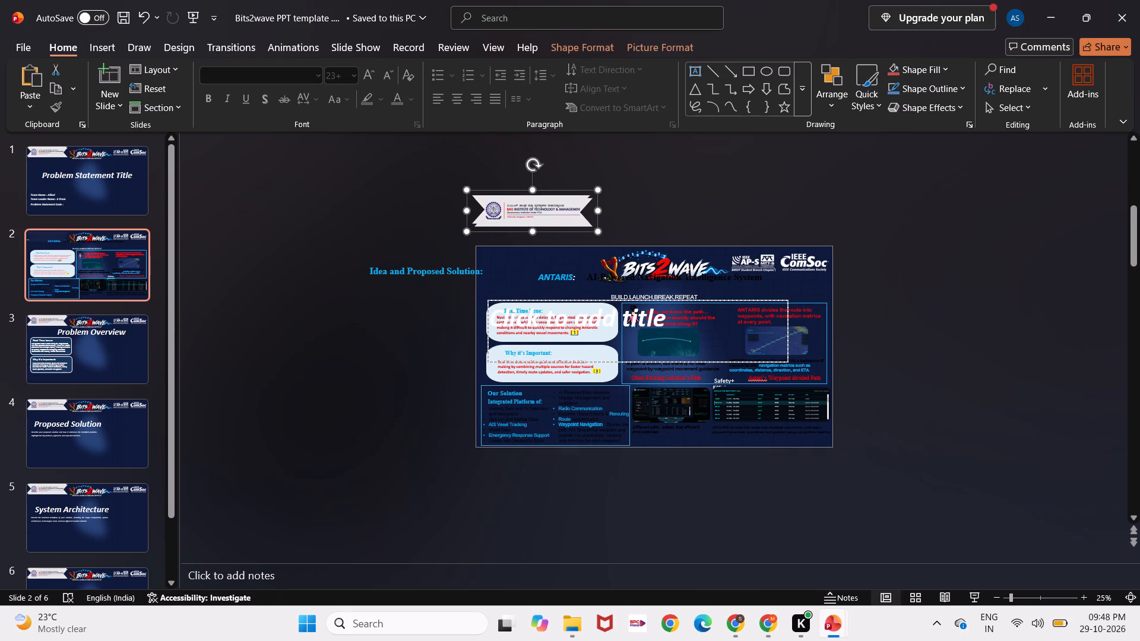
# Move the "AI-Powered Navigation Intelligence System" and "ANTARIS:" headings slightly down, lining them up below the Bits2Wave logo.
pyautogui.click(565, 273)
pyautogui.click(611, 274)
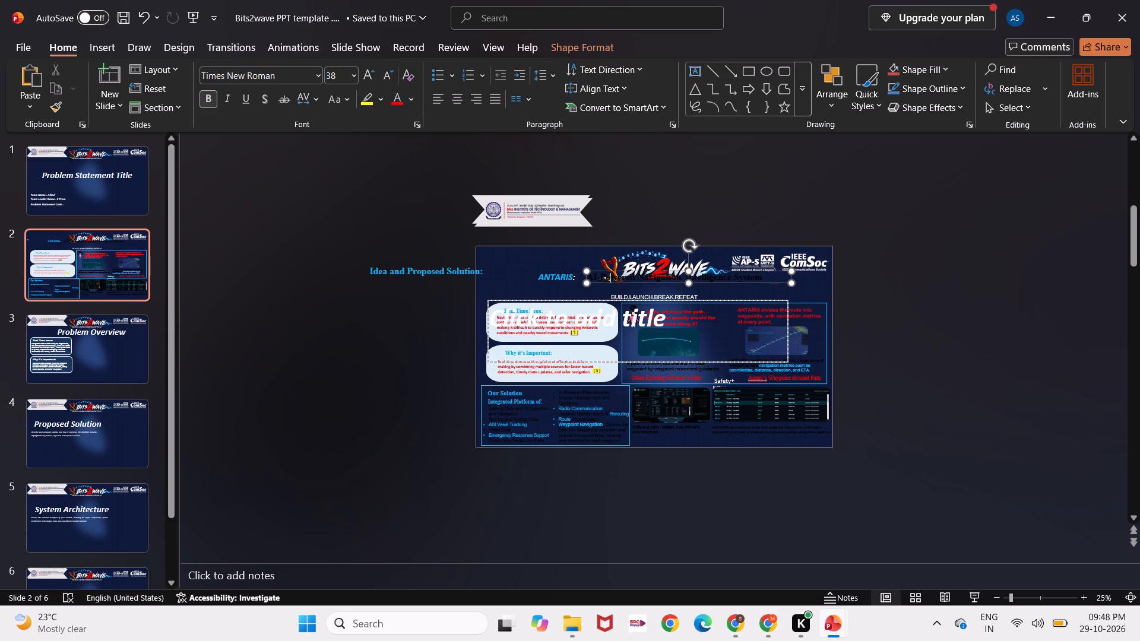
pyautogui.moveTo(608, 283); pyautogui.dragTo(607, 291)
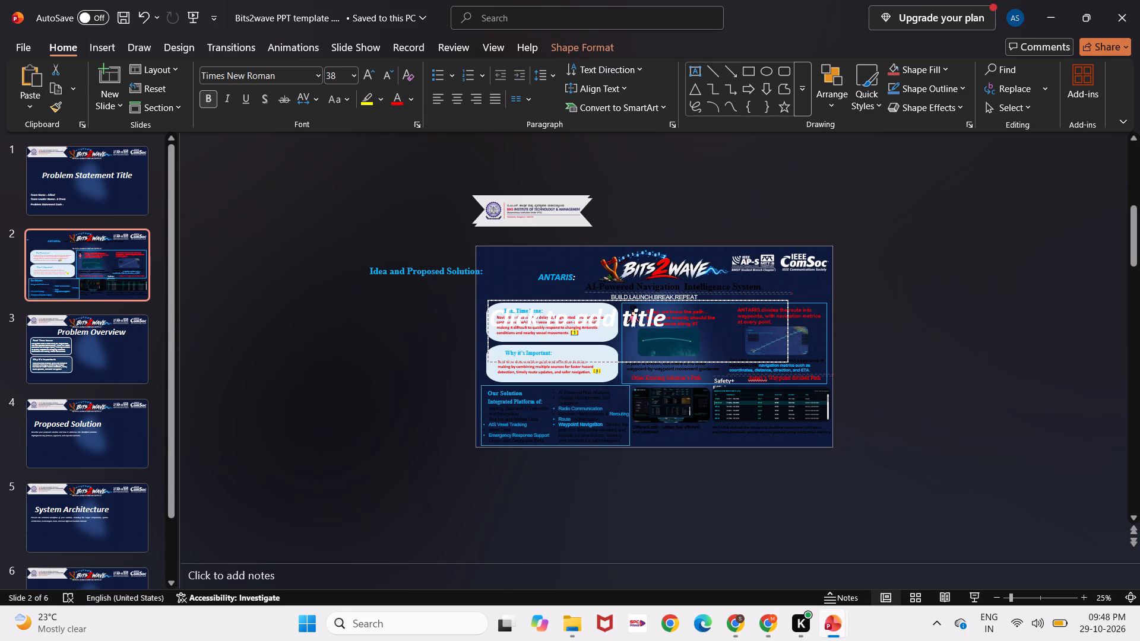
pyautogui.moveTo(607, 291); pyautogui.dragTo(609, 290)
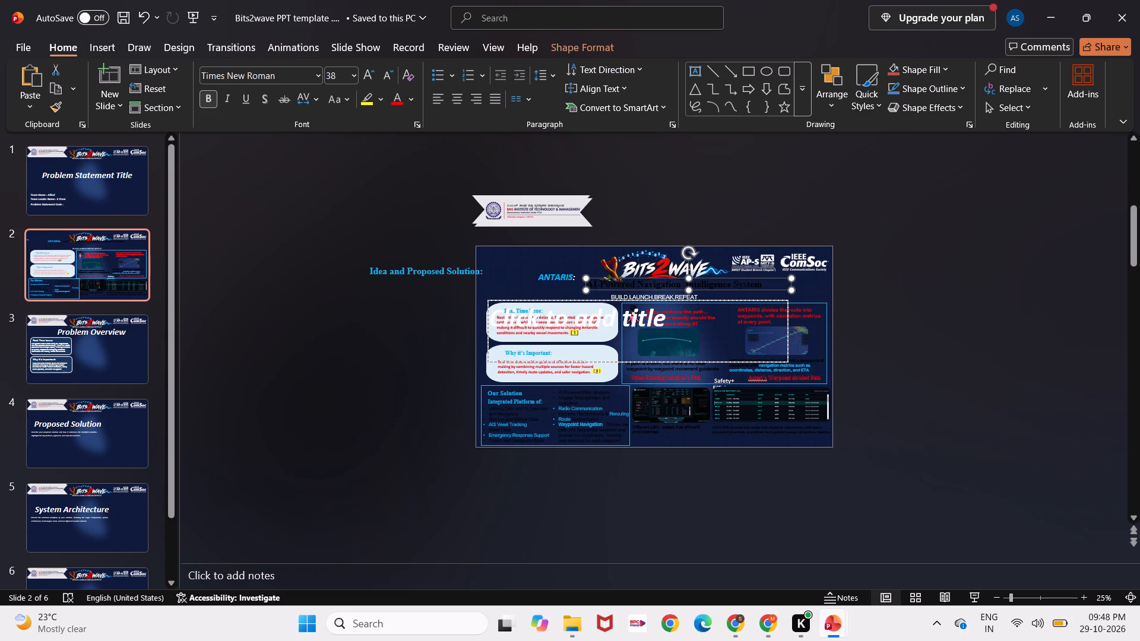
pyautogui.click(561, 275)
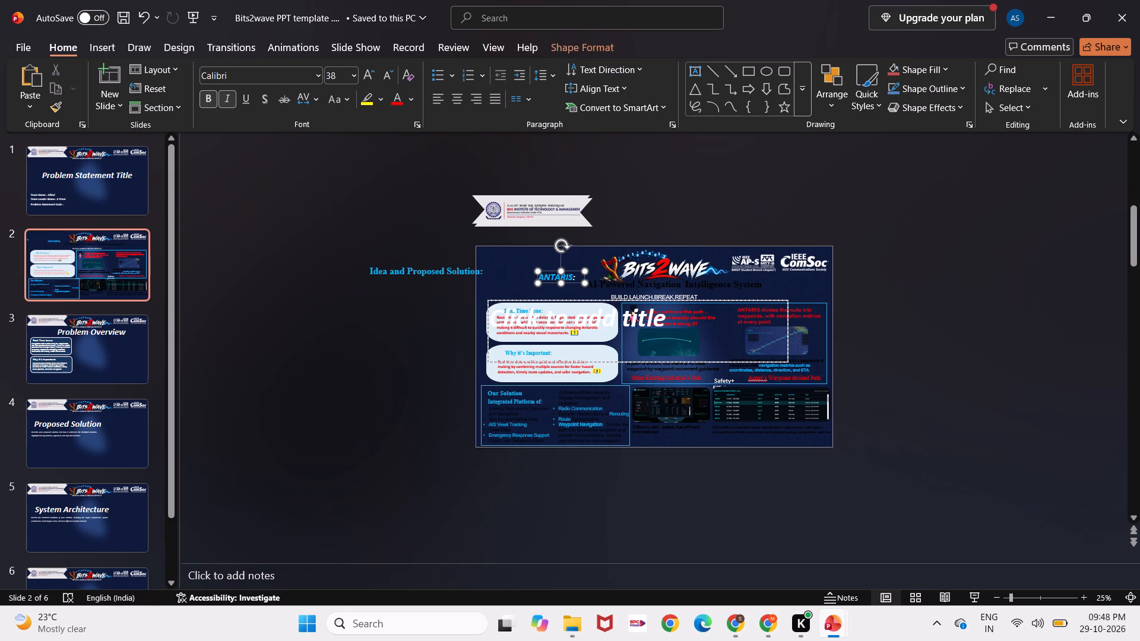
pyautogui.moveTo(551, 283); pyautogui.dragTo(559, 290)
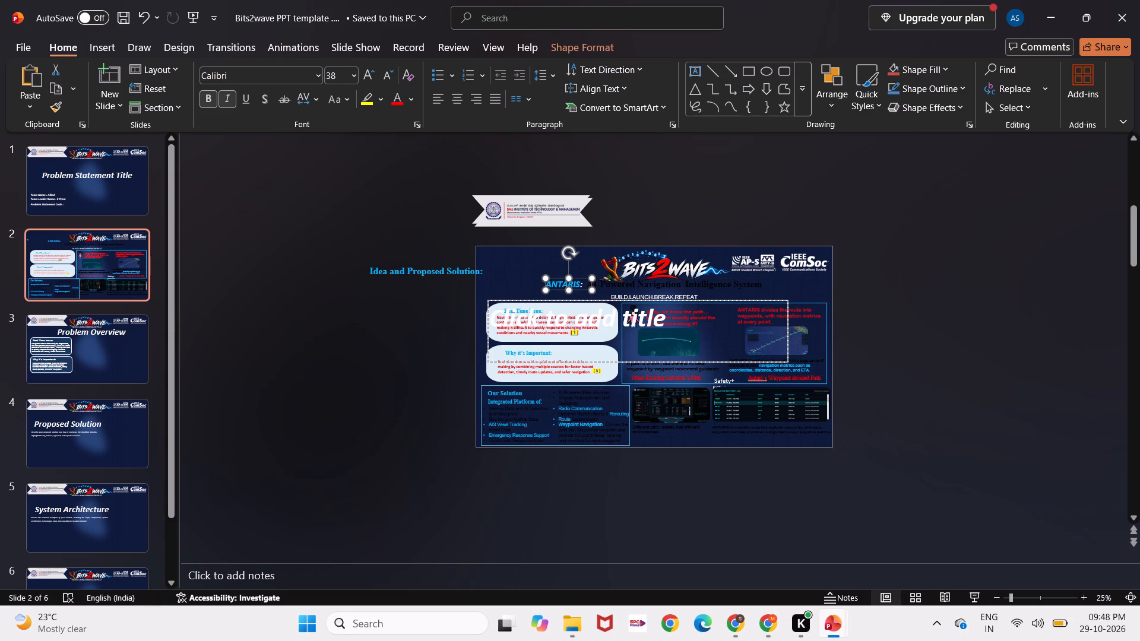
# Delete the empty title placeholder that overlaps the content on slide 2.
pyautogui.click(620, 293)
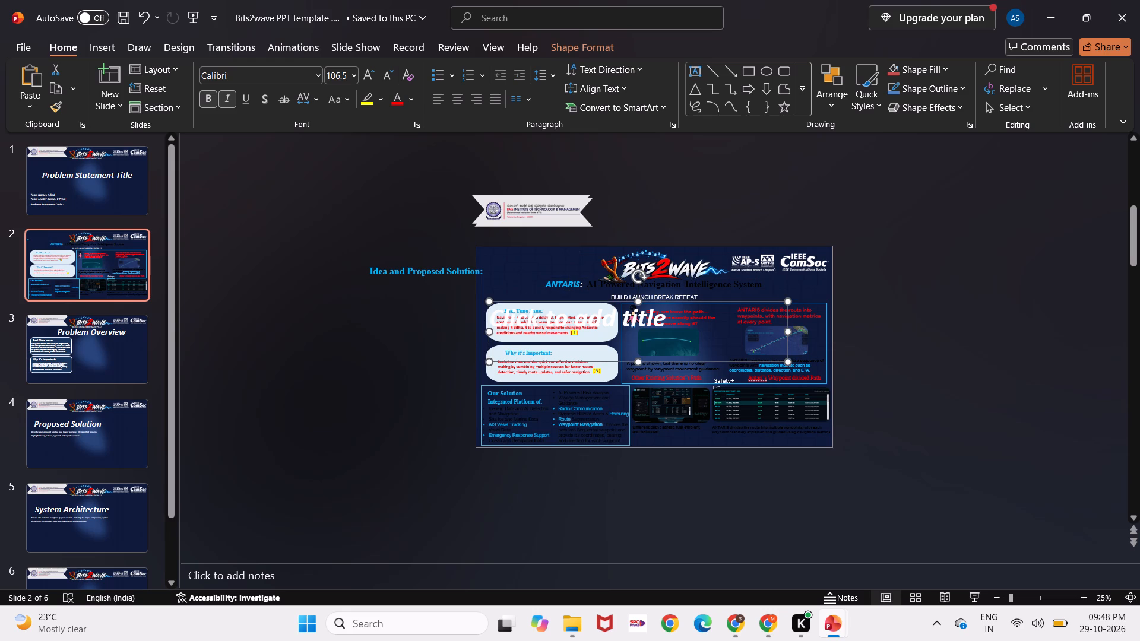
pyautogui.moveTo(620, 360); pyautogui.dragTo(423, 448)
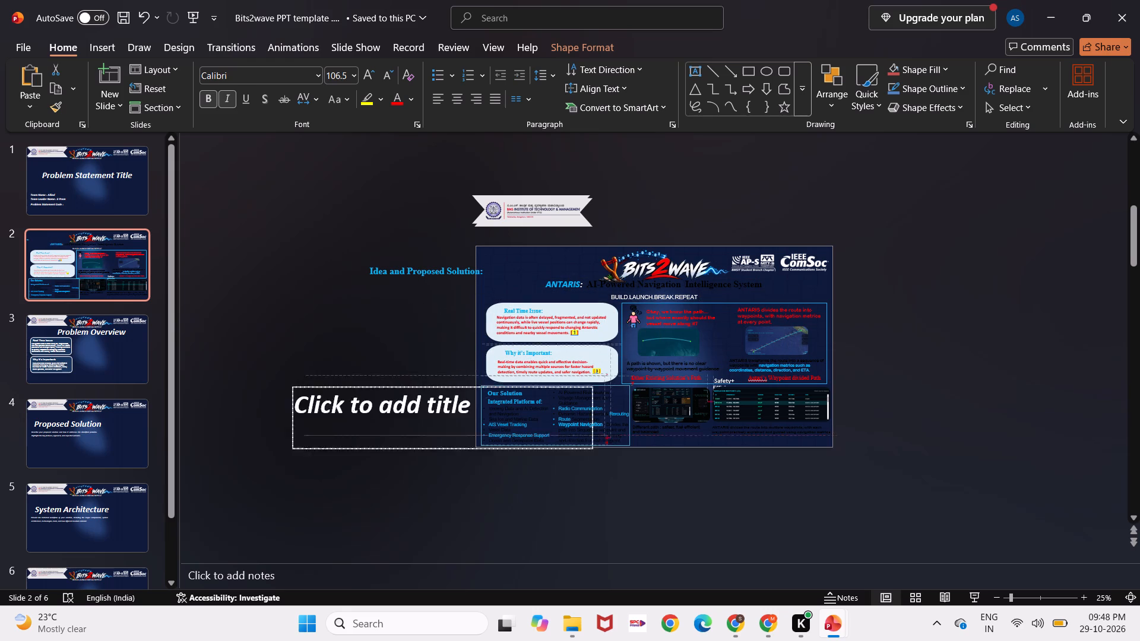
pyautogui.moveTo(423, 448); pyautogui.dragTo(379, 451)
pyautogui.press('BackSpace')
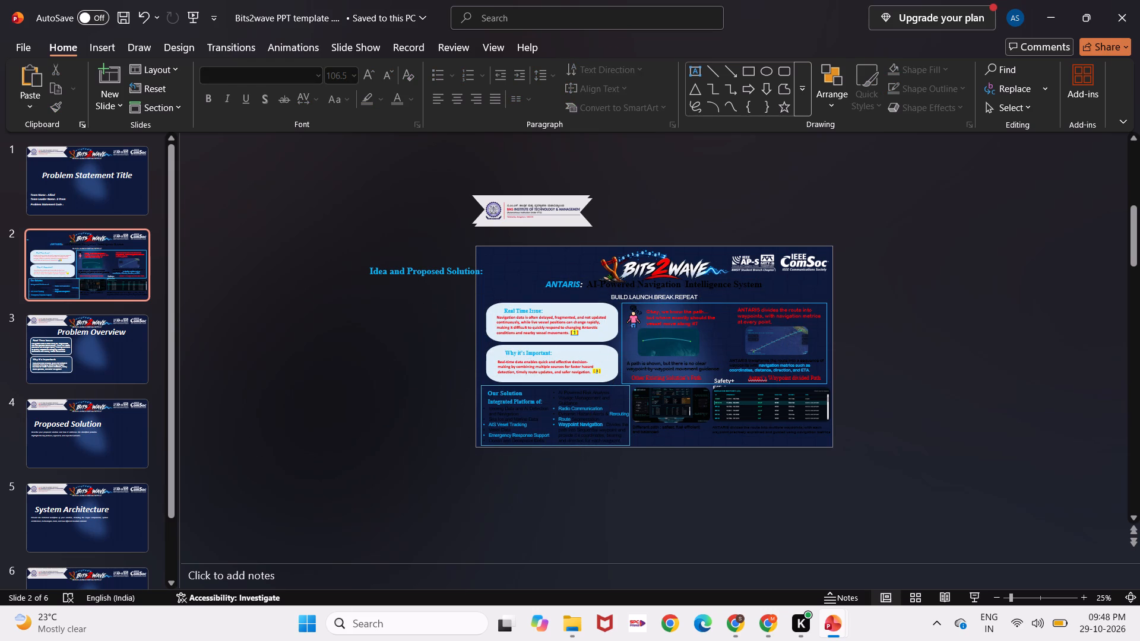
# Delete the "BUILD.LAUNCH.BREAK.REPEAT" tagline from slide 2.
pyautogui.click(627, 295)
pyautogui.click(627, 295)
pyautogui.keyDown('ctrl'); pyautogui.scroll(4, 627, 295); pyautogui.keyUp('ctrl')
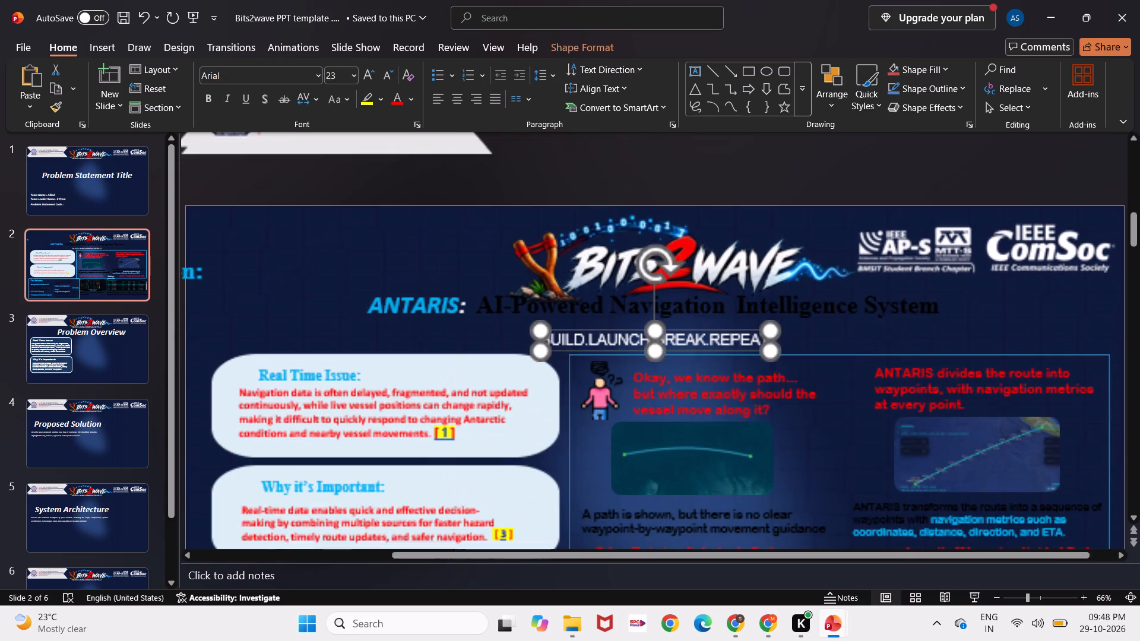
pyautogui.press('BackSpace')
# Move the "Idea and Proposed Solution:" heading back onto slide 2, between the ANTARIS title line and the content boxes.
pyautogui.keyDown('ctrl'); pyautogui.scroll(-1, 627, 295); pyautogui.keyUp('ctrl')
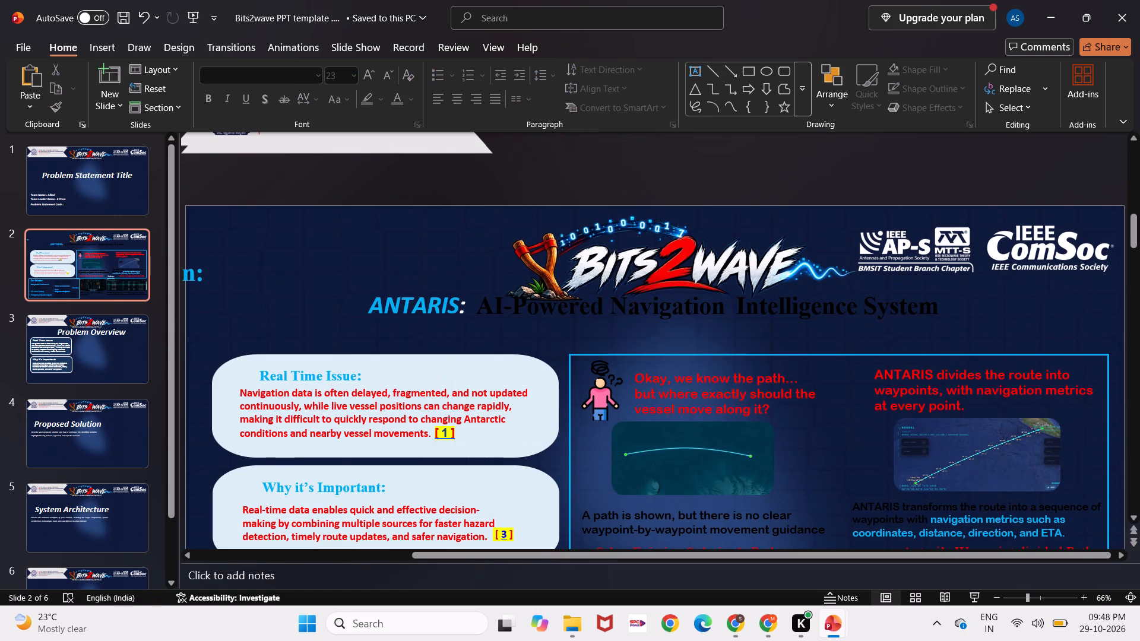
pyautogui.keyDown('ctrl'); pyautogui.scroll(-2, 627, 295); pyautogui.keyUp('ctrl')
pyautogui.click(350, 255)
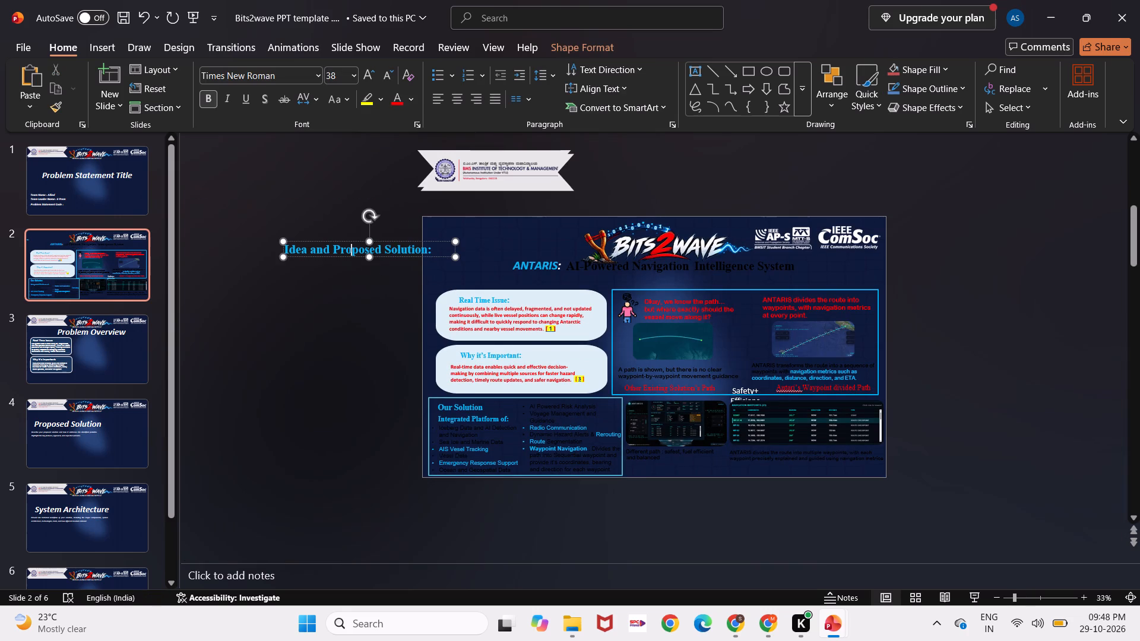
pyautogui.moveTo(382, 258); pyautogui.dragTo(633, 288)
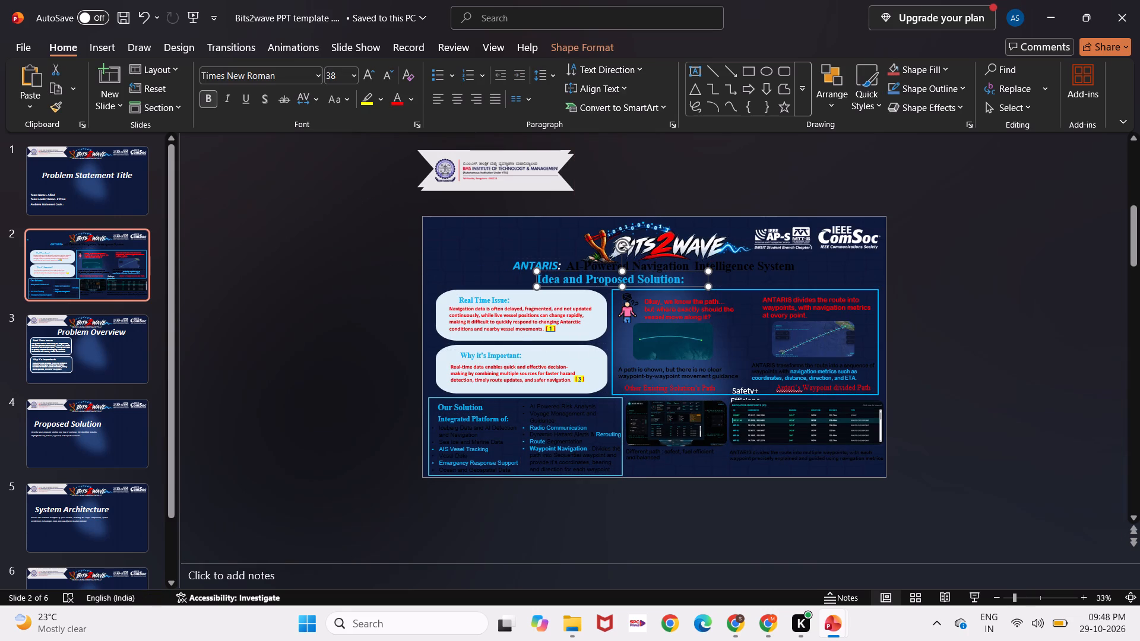
pyautogui.moveTo(633, 288); pyautogui.dragTo(647, 289)
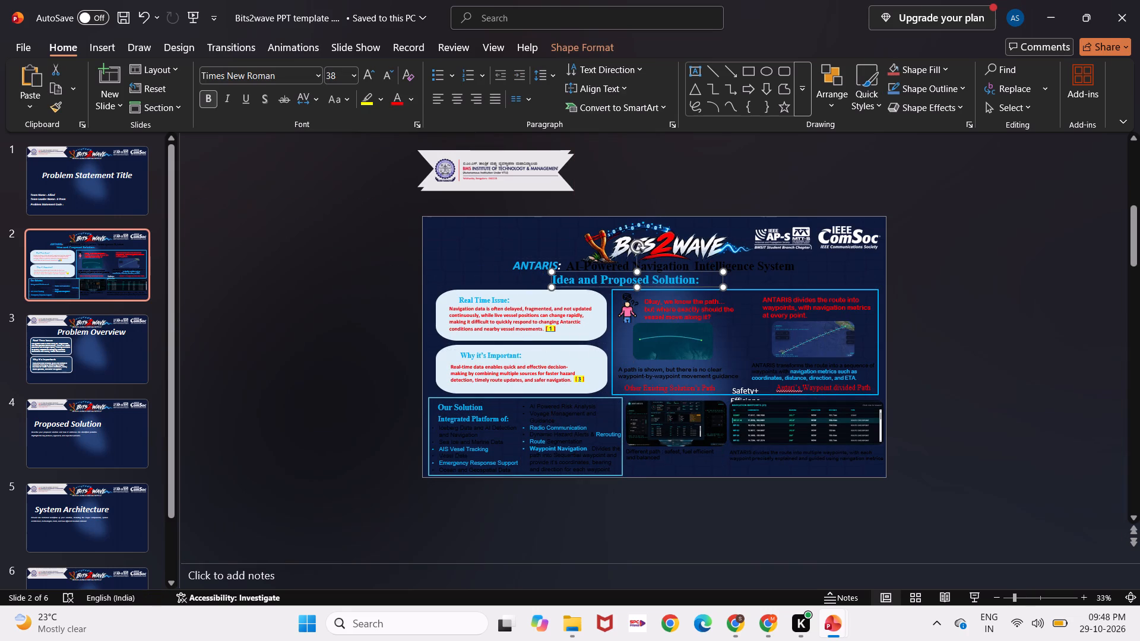
pyautogui.click(709, 377)
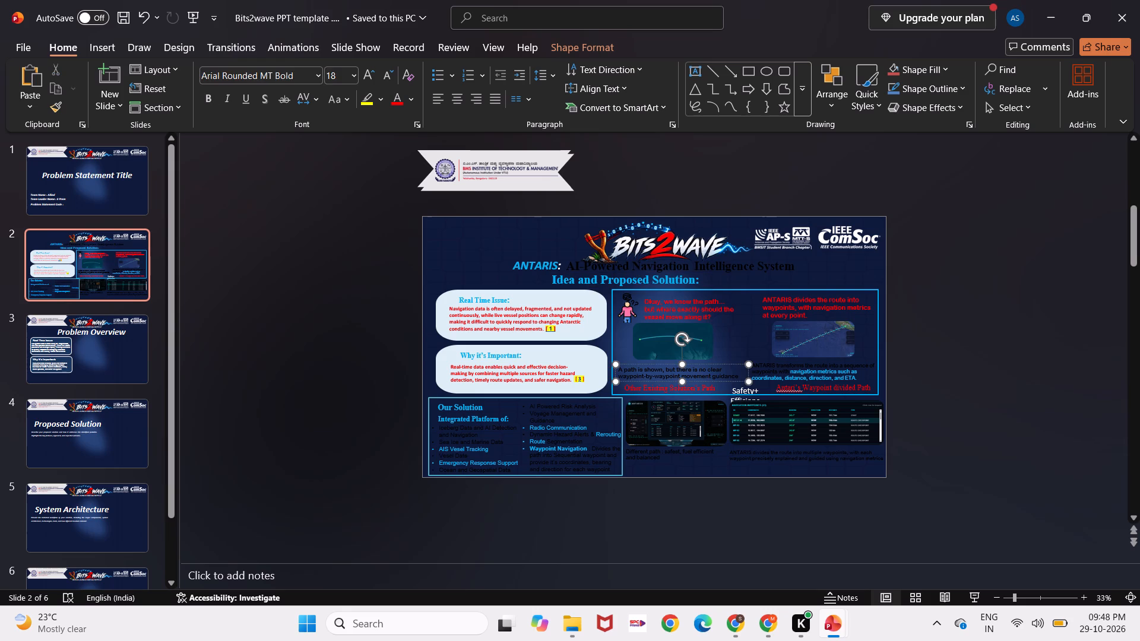
pyautogui.click(622, 268)
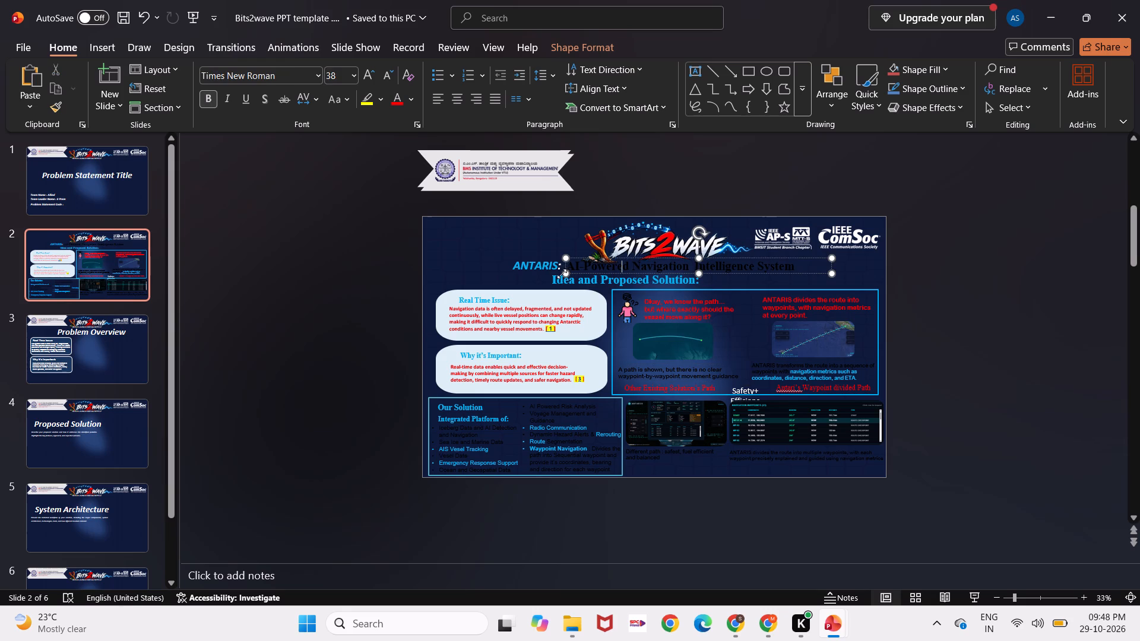
pyautogui.click(546, 267)
# Move the BMS Institute of Technology banner back into slide 2's top corner, flush with the slide edges.
pyautogui.moveTo(504, 167); pyautogui.dragTo(508, 239)
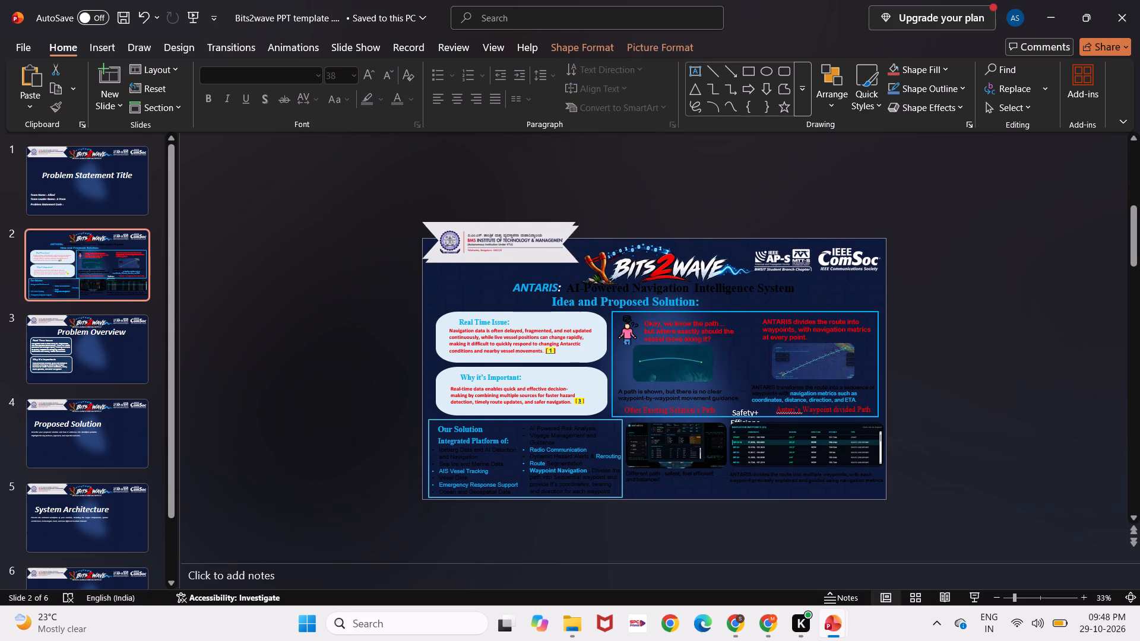
pyautogui.moveTo(508, 239); pyautogui.dragTo(512, 257)
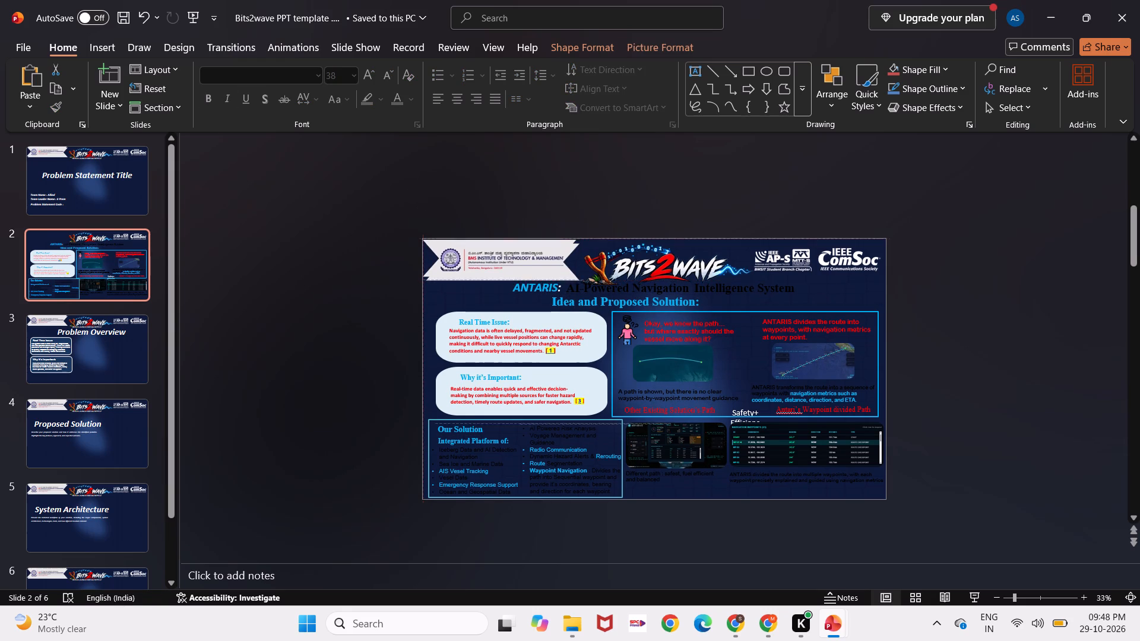
pyautogui.moveTo(512, 257); pyautogui.dragTo(511, 256)
pyautogui.click(926, 274)
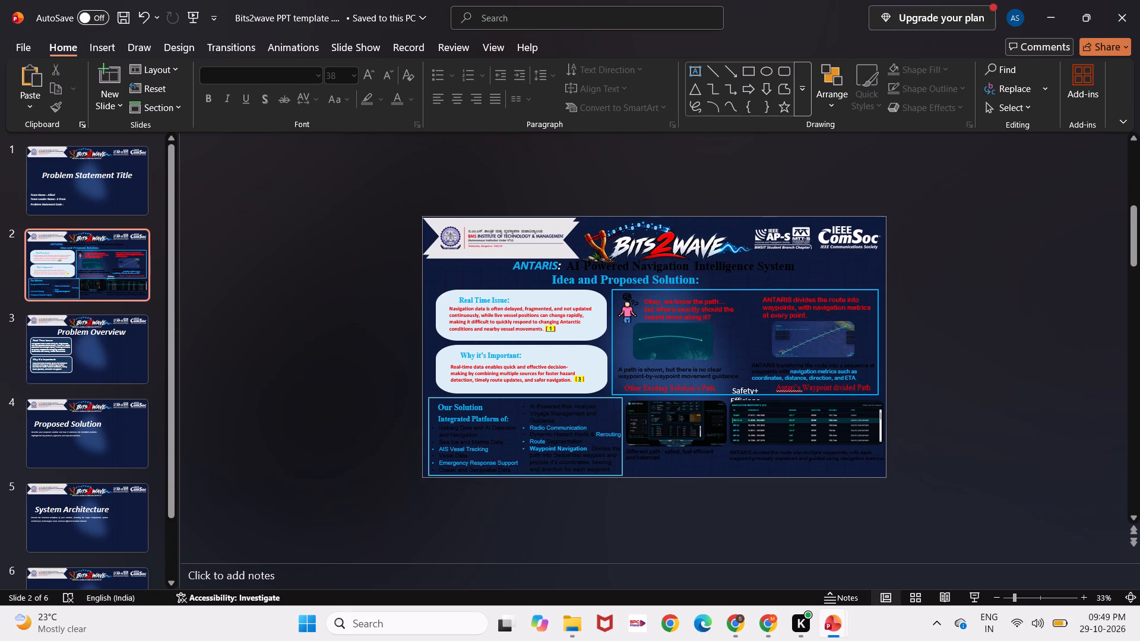
# Delete the "ANTARIS:" and "AI-Powered Navigation Intelligence System" headings from slide 2.
pyautogui.click(533, 266)
pyautogui.press('BackSpace')
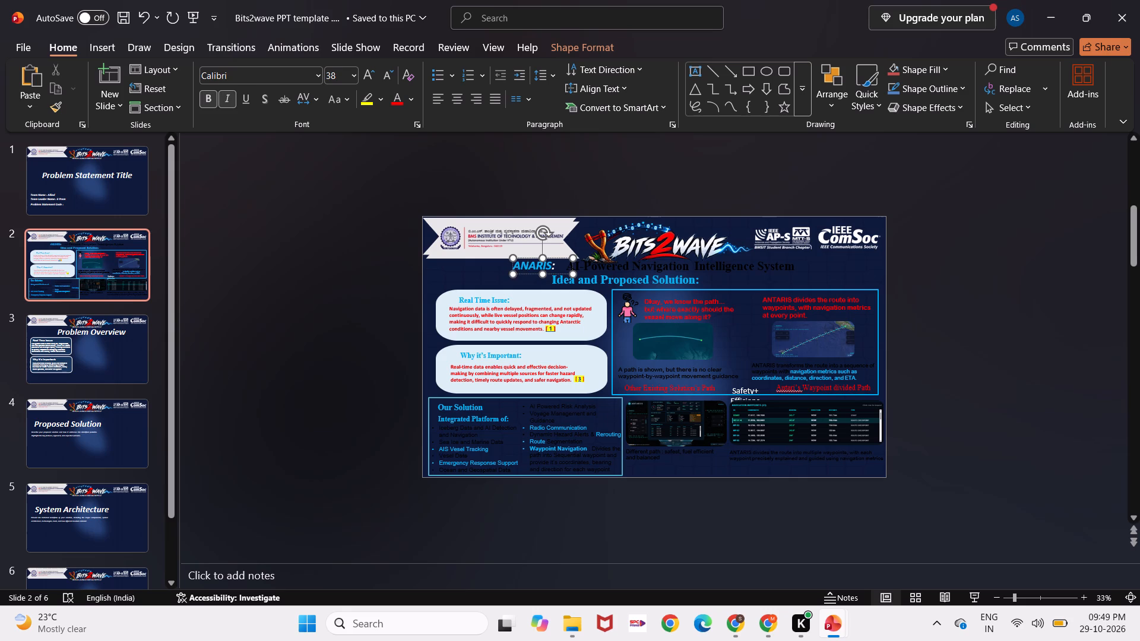
pyautogui.moveTo(524, 274); pyautogui.dragTo(398, 264)
pyautogui.press('BackSpace')
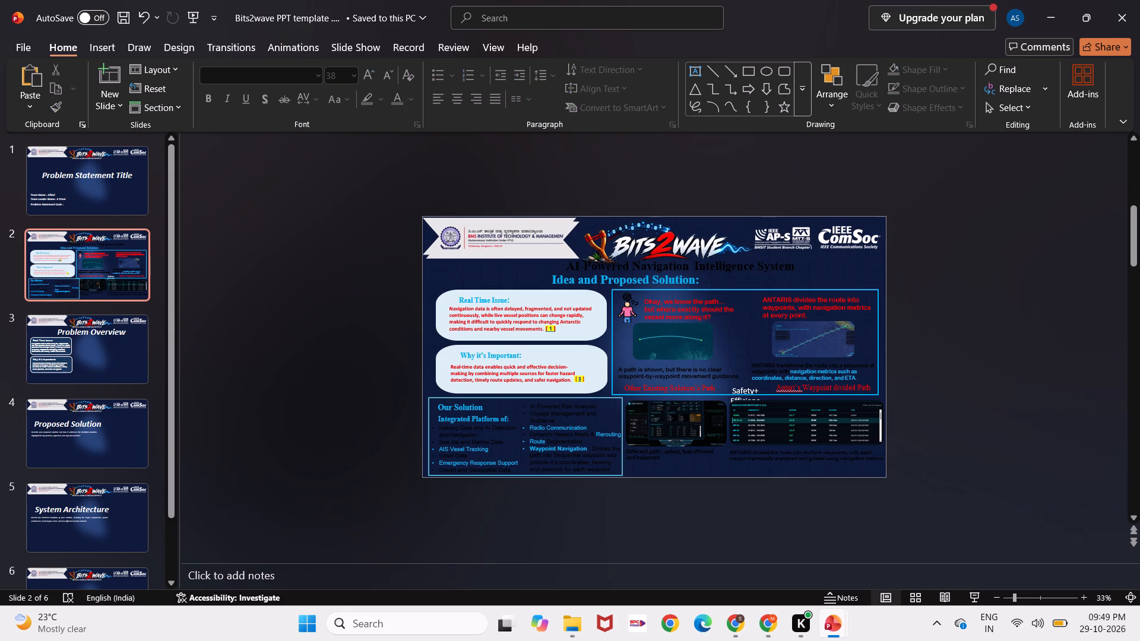
pyautogui.click(581, 260)
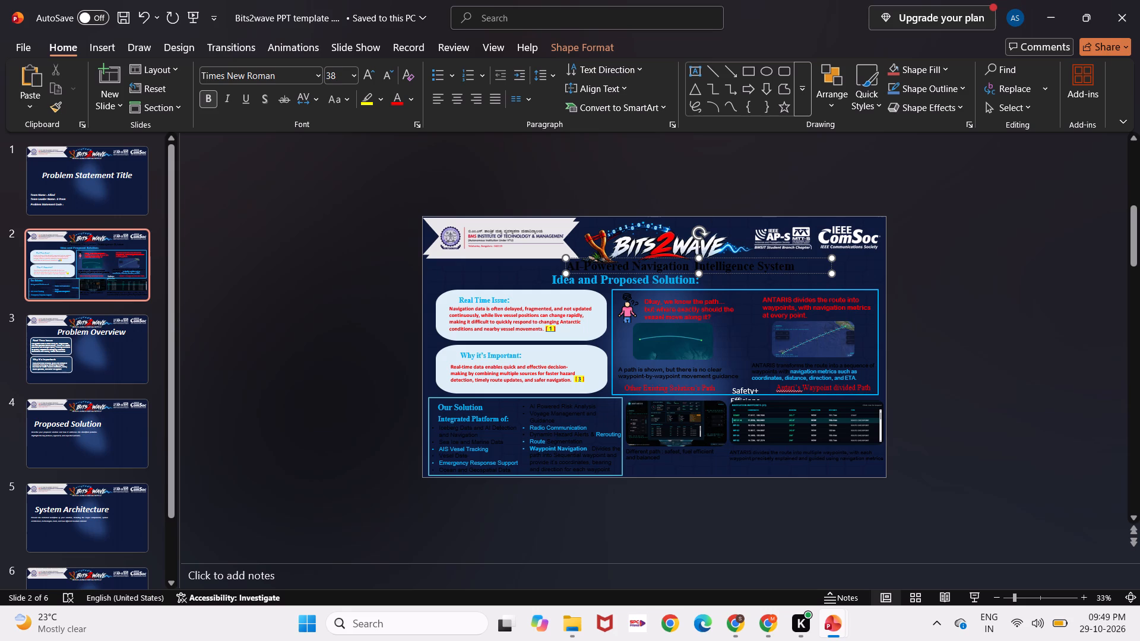
pyautogui.moveTo(580, 275); pyautogui.dragTo(539, 198)
pyautogui.press('BackSpace')
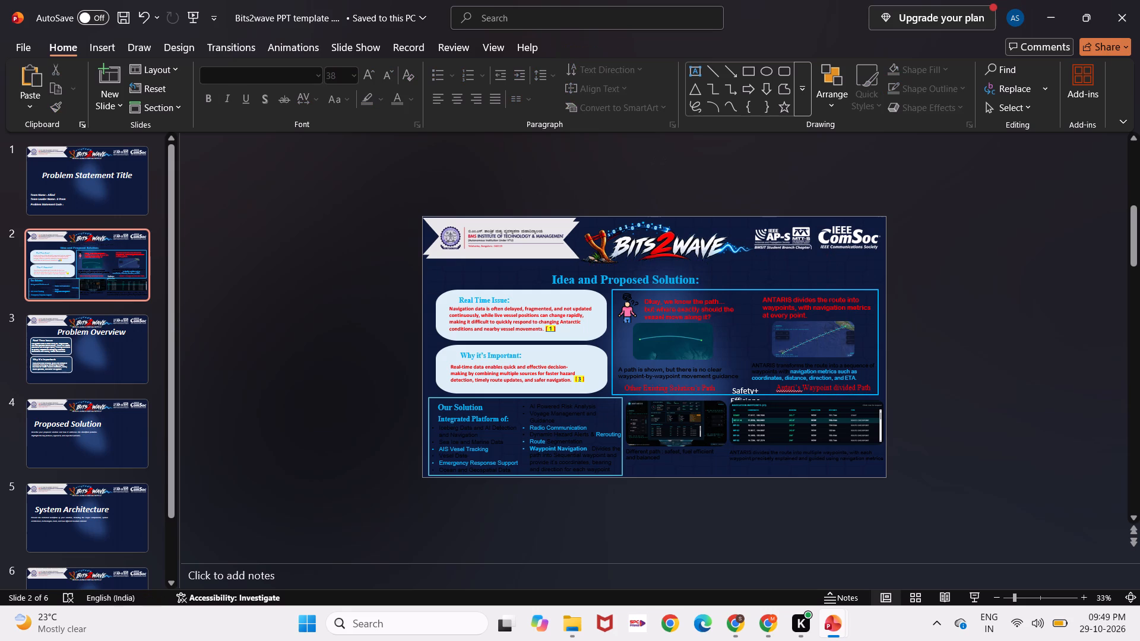
# Shift the "Idea and Proposed Solution:" heading slightly up and to the right, roughly centred below the header logos.
pyautogui.click(590, 281)
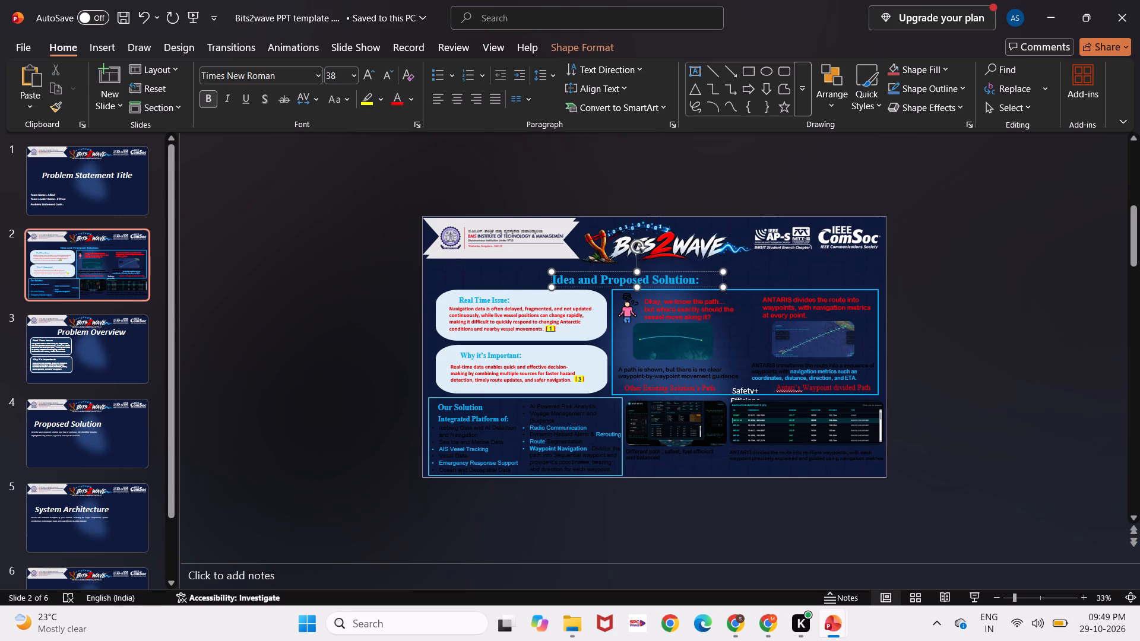
pyautogui.moveTo(594, 286); pyautogui.dragTo(606, 281)
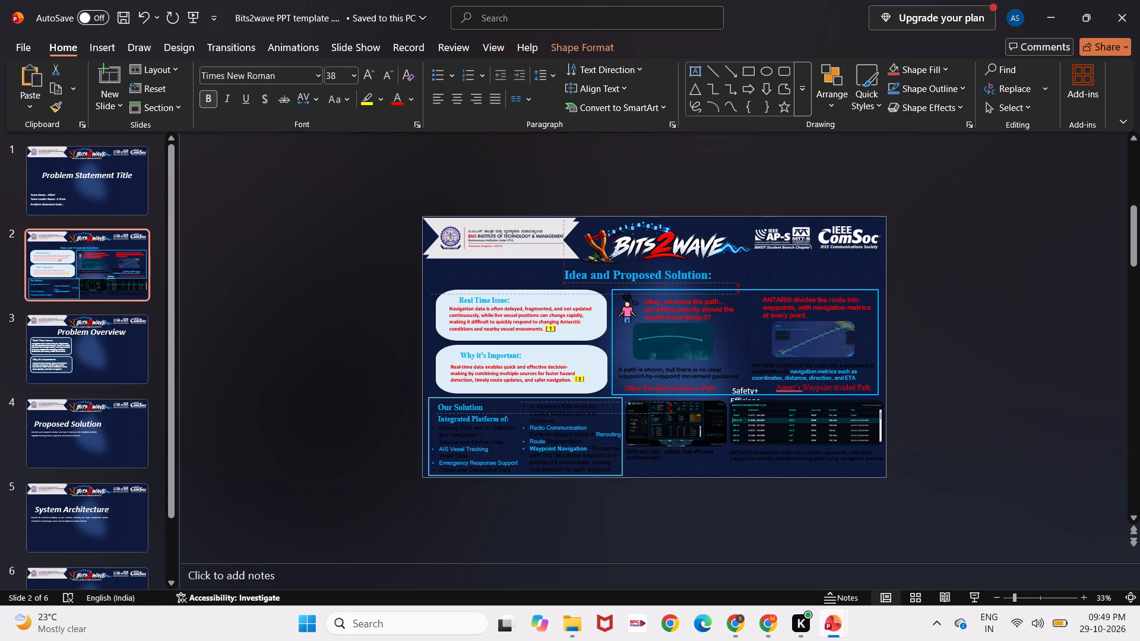
pyautogui.moveTo(606, 281); pyautogui.dragTo(606, 280)
pyautogui.click(672, 541)
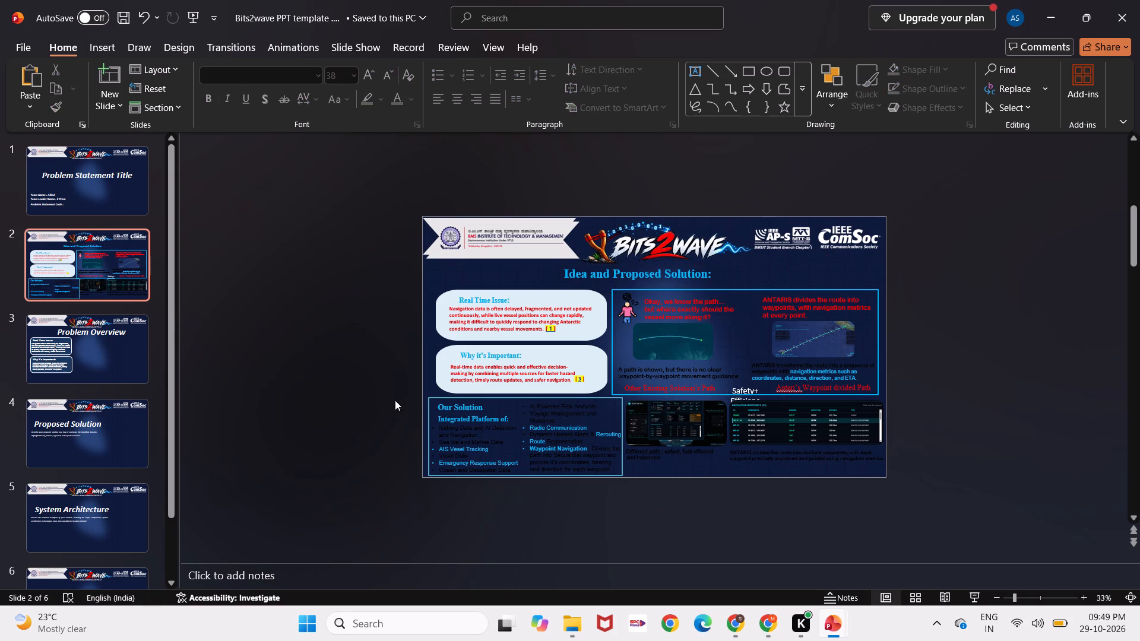
# Examine the Technical Approach slide in the SIH-16059 presentation and return to slide 3 of the Bits2wave template.
pyautogui.click(74, 328)
pyautogui.hotkey('alt', 'Tab')
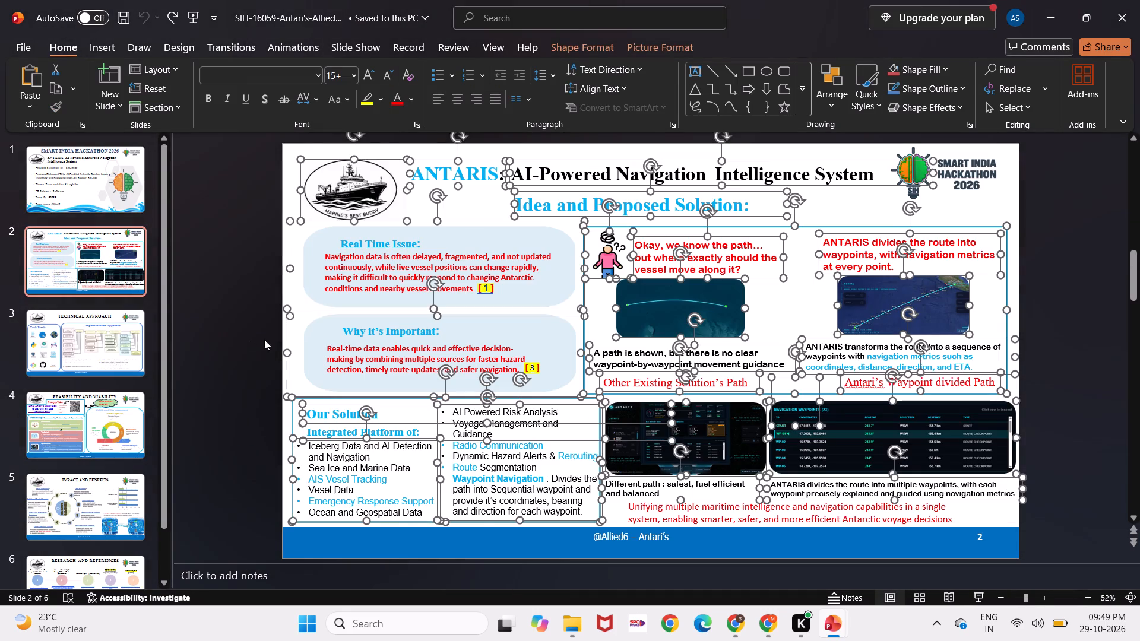
pyautogui.click(69, 339)
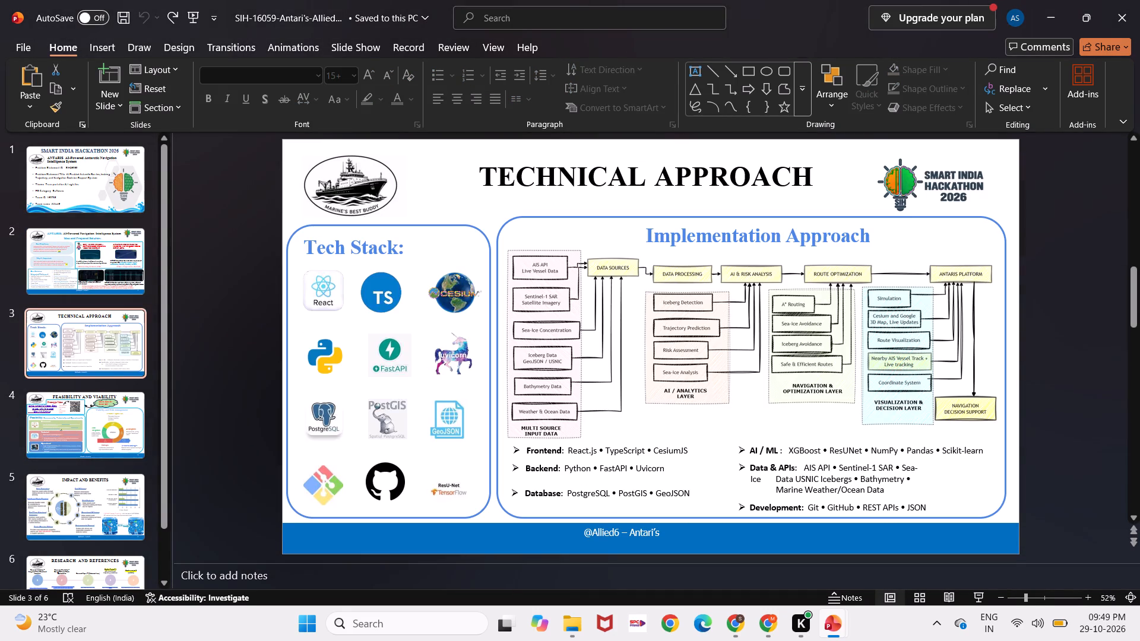
pyautogui.hotkey('alt', 'Tab')
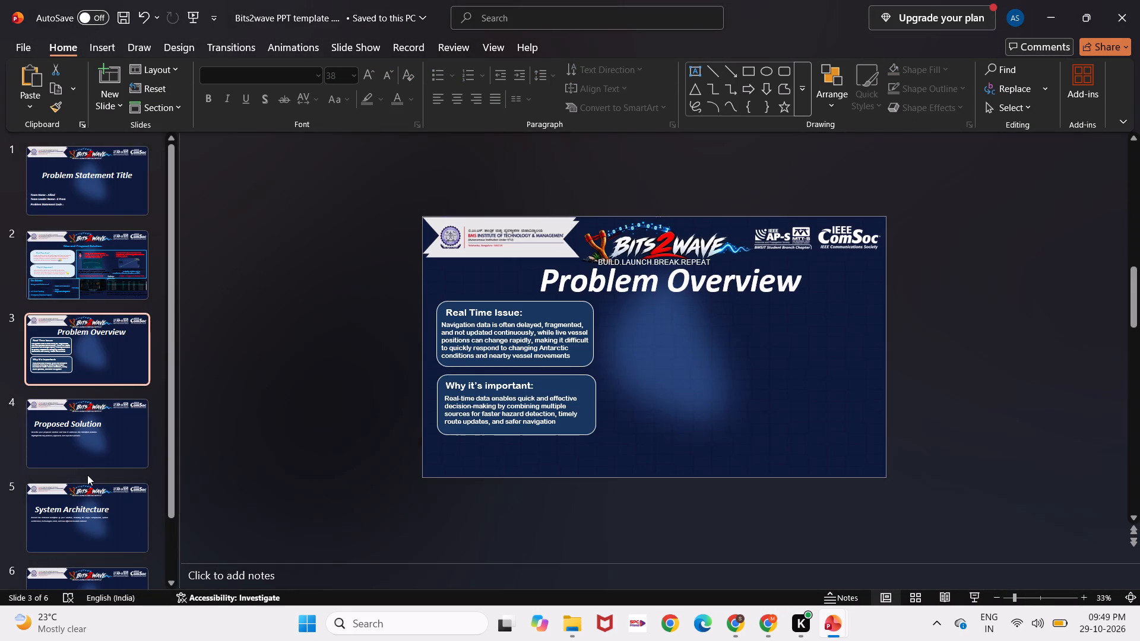
# Cut everything except the Smart India Hackathon logo from the SIH-16059 Technical Approach slide, undo the cut, and return to the Bits2wave template.
pyautogui.click(115, 360)
pyautogui.hotkey('alt', 'Tab')
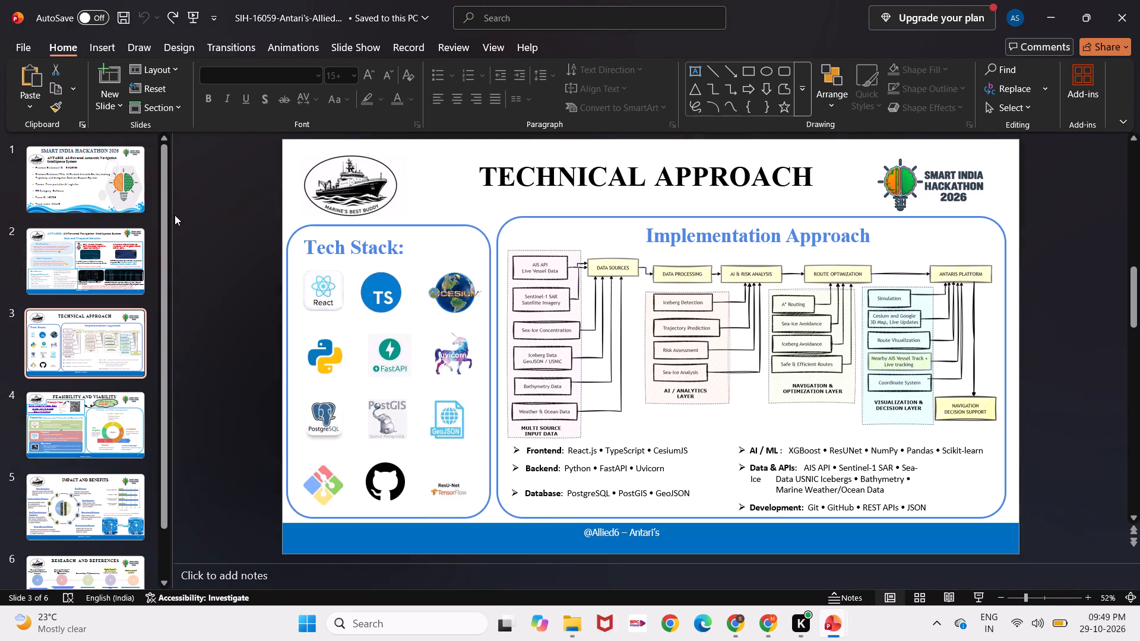
pyautogui.click(344, 282)
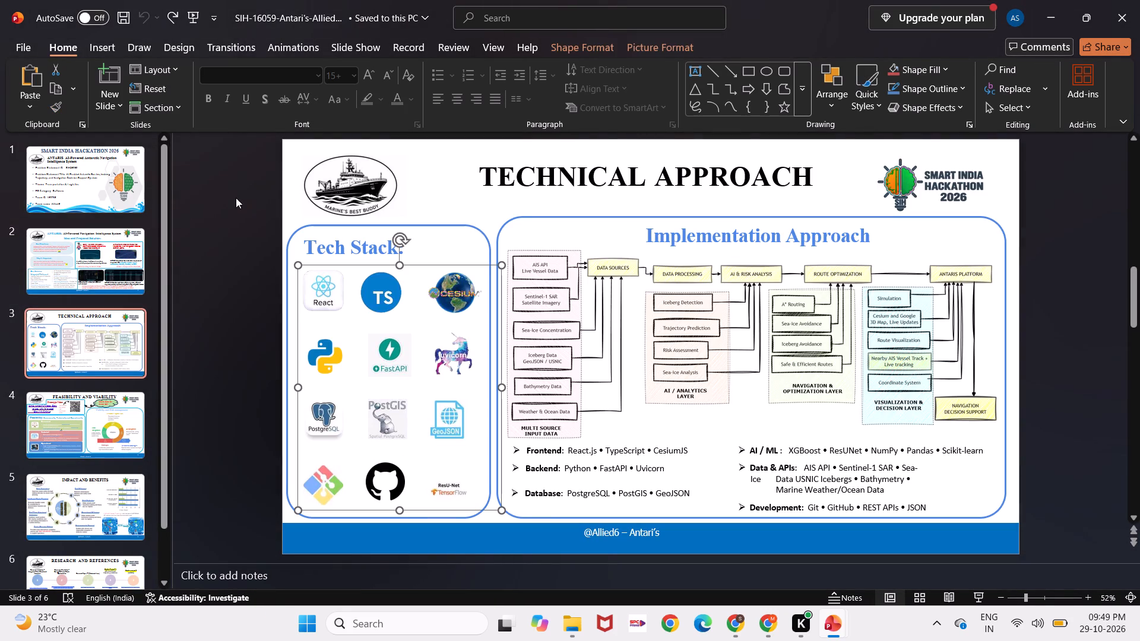
pyautogui.click(236, 198)
pyautogui.moveTo(218, 170); pyautogui.dragTo(883, 493)
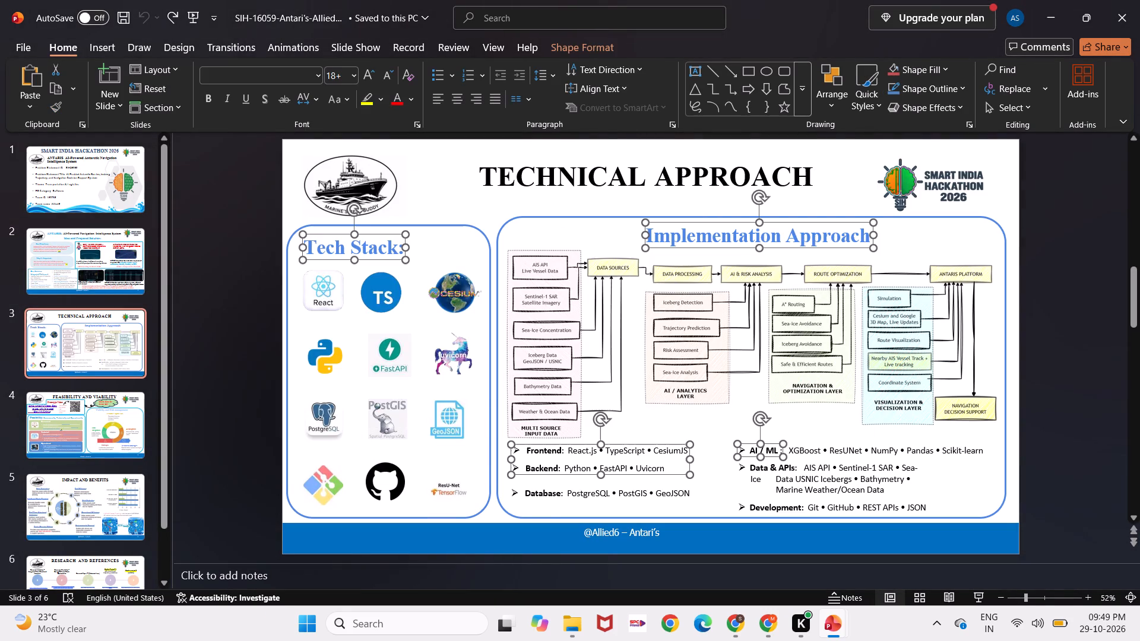
pyautogui.keyDown('ctrl'); pyautogui.scroll(-2, 246, 157); pyautogui.keyUp('ctrl')
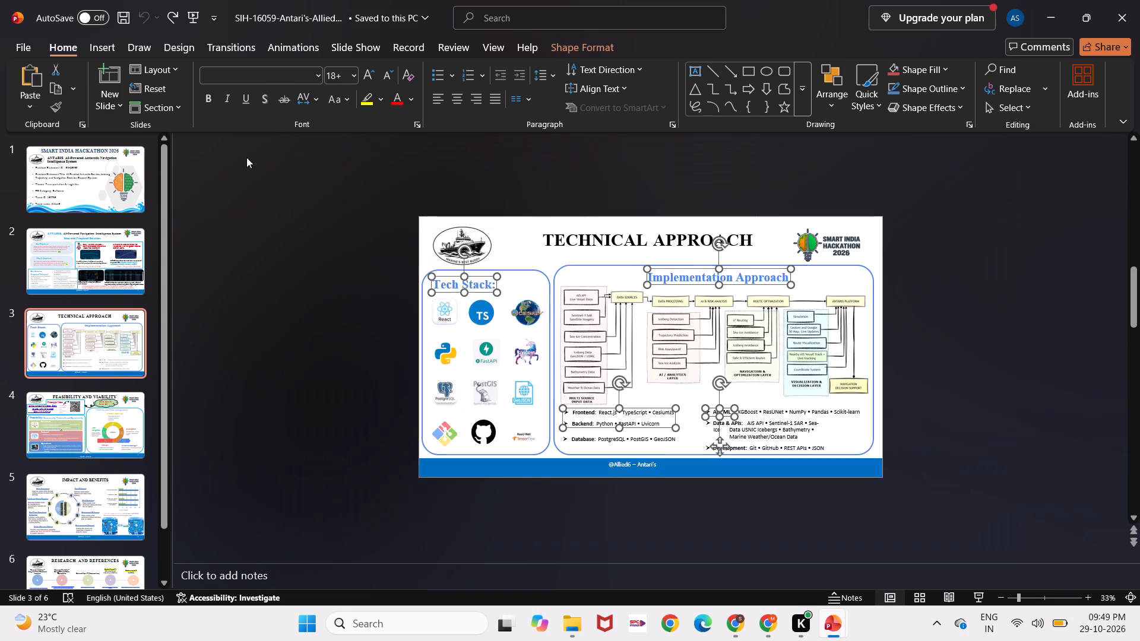
pyautogui.moveTo(359, 189); pyautogui.dragTo(889, 497)
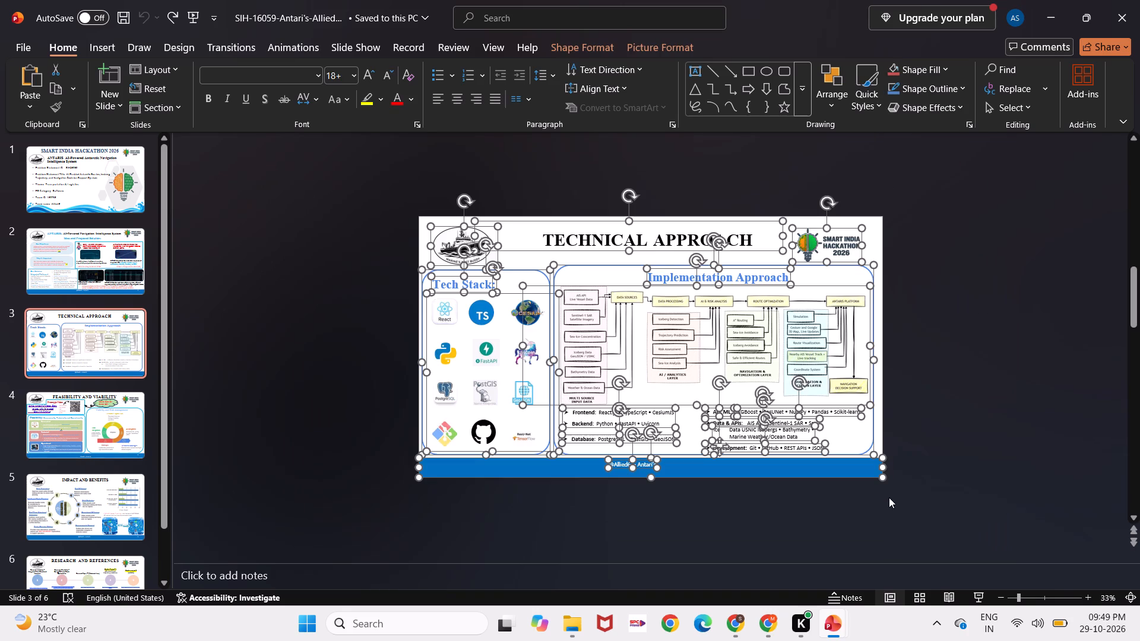
pyautogui.keyDown('shift'); pyautogui.click(813, 234); pyautogui.keyUp('shift')
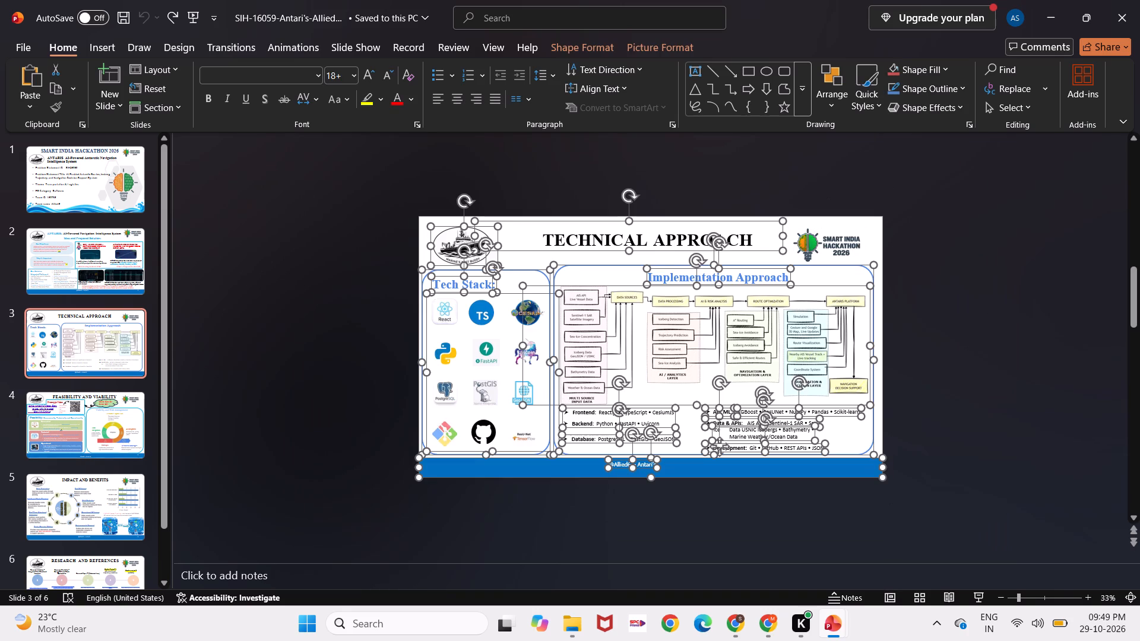
pyautogui.hotkey('ctrl', 'x')
pyautogui.hotkey('ctrl', 'z')
pyautogui.hotkey('alt', 'Tab')
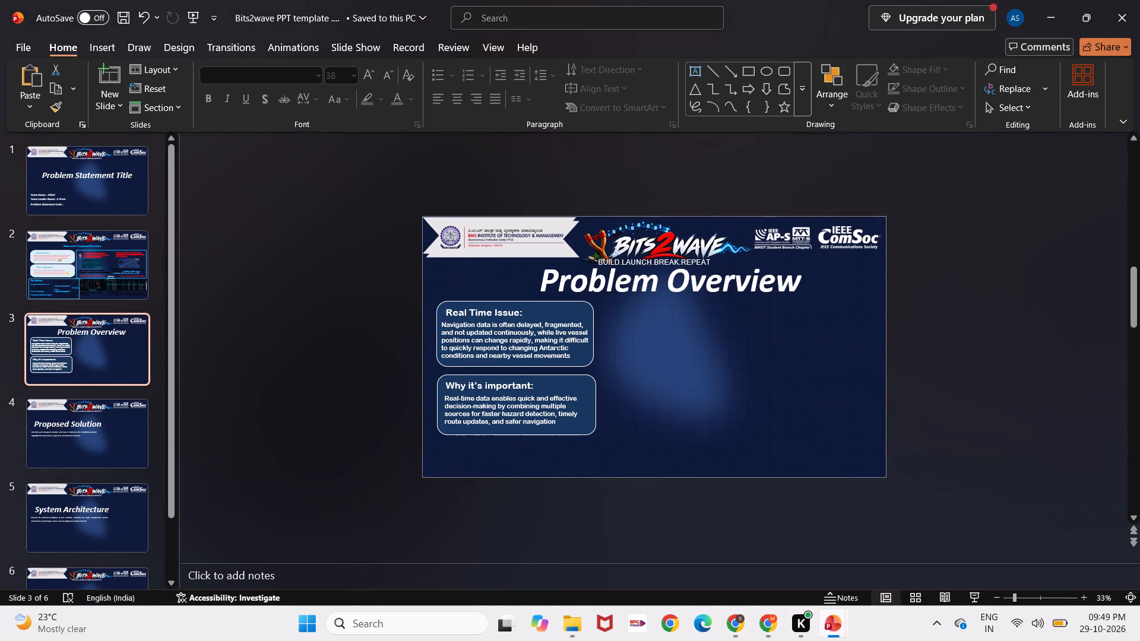
# Delete the "Real Time Issue" and "Why it's important" rounded boxes and their texts from slide 3.
pyautogui.click(587, 430)
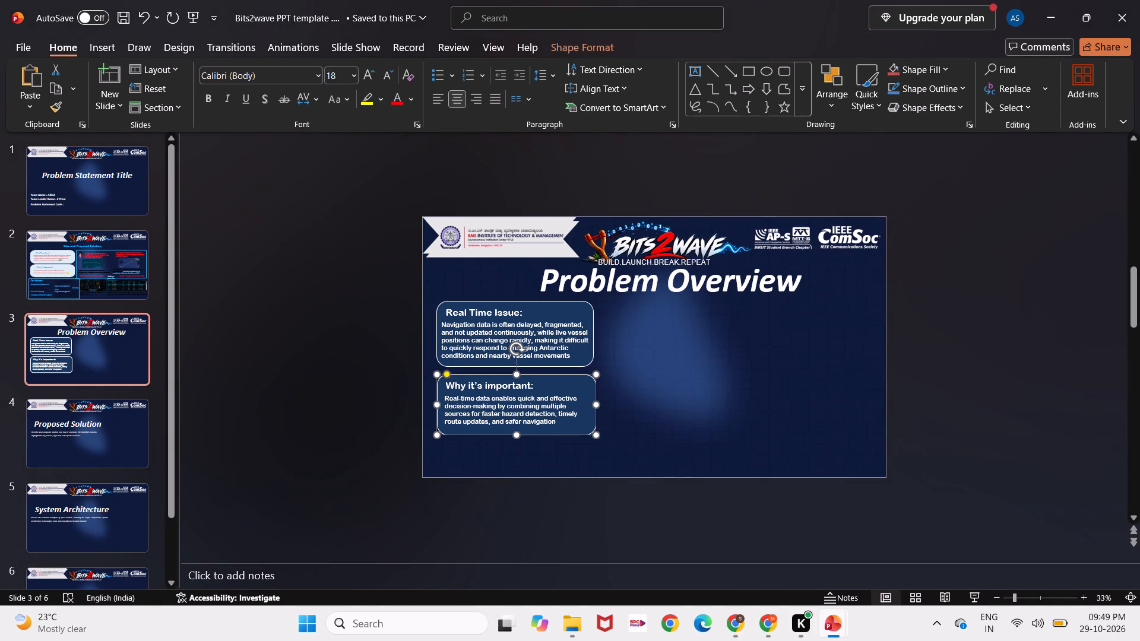
pyautogui.keyDown('shift'); pyautogui.click(582, 361); pyautogui.keyUp('shift')
pyautogui.press('BackSpace')
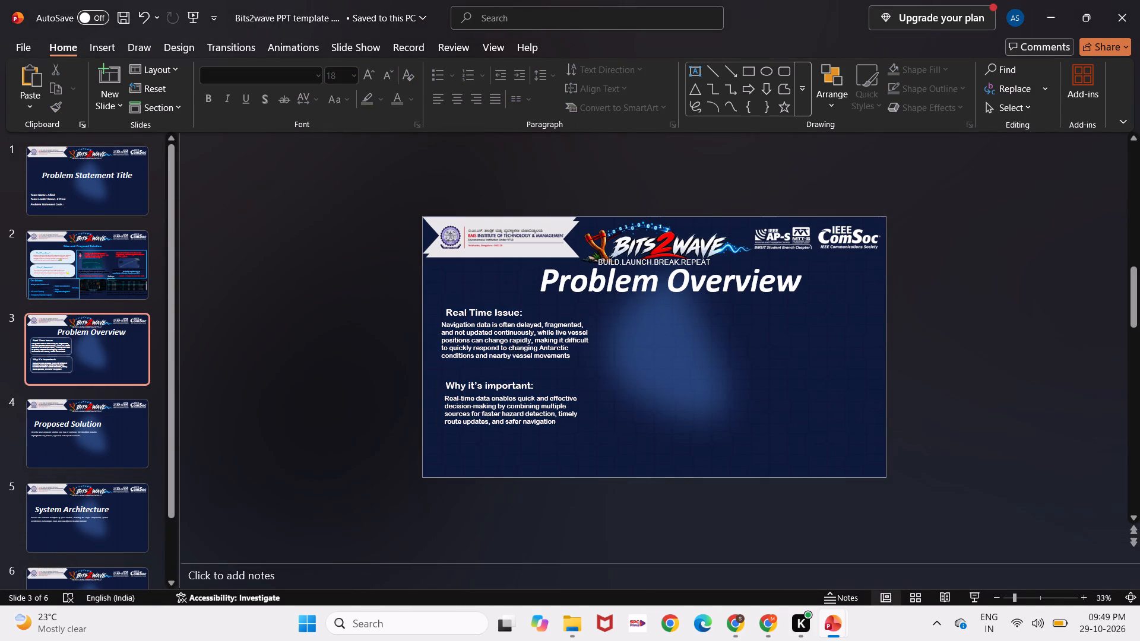
pyautogui.click(530, 404)
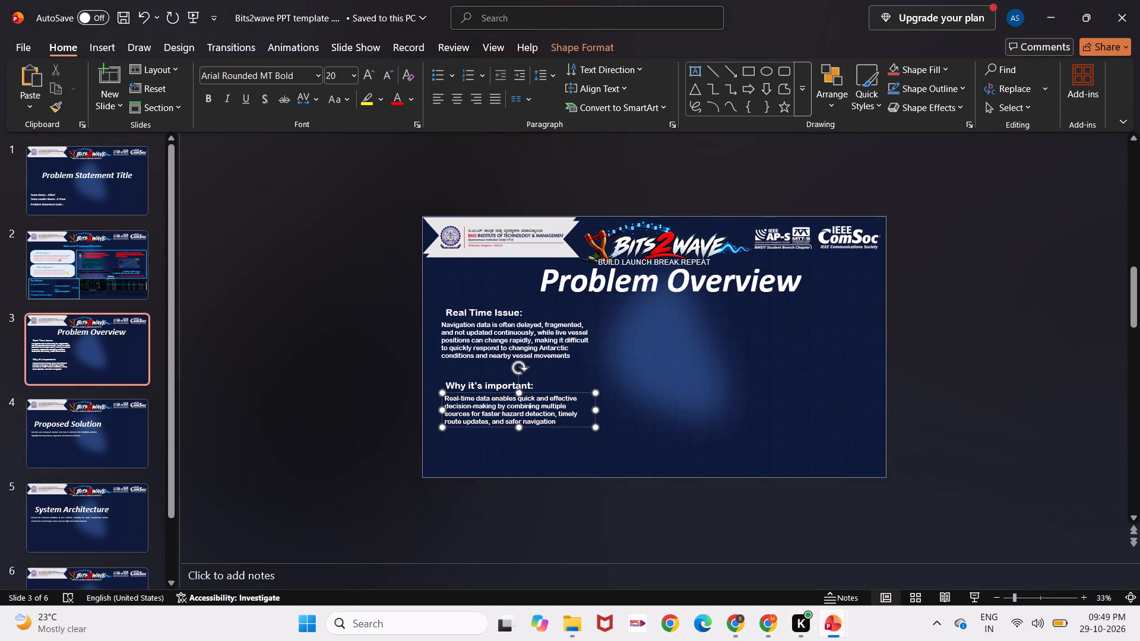
pyautogui.keyDown('shift'); pyautogui.click(480, 380); pyautogui.keyUp('shift')
pyautogui.keyDown('shift'); pyautogui.click(473, 356); pyautogui.keyUp('shift')
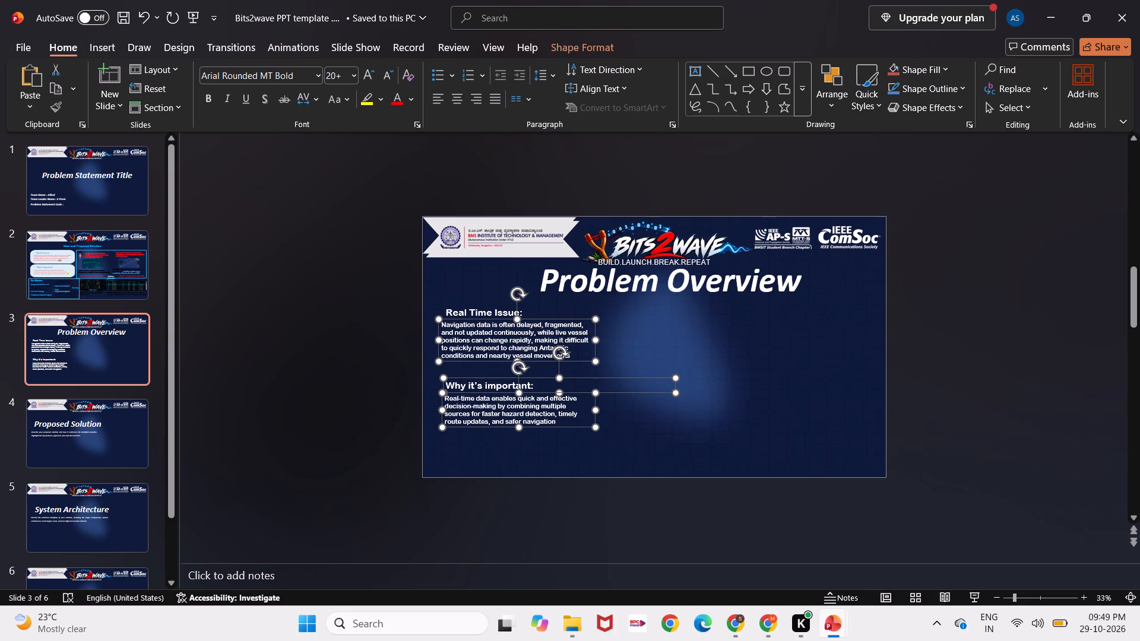
pyautogui.keyDown('shift'); pyautogui.click(464, 310); pyautogui.keyUp('shift')
pyautogui.press('BackSpace')
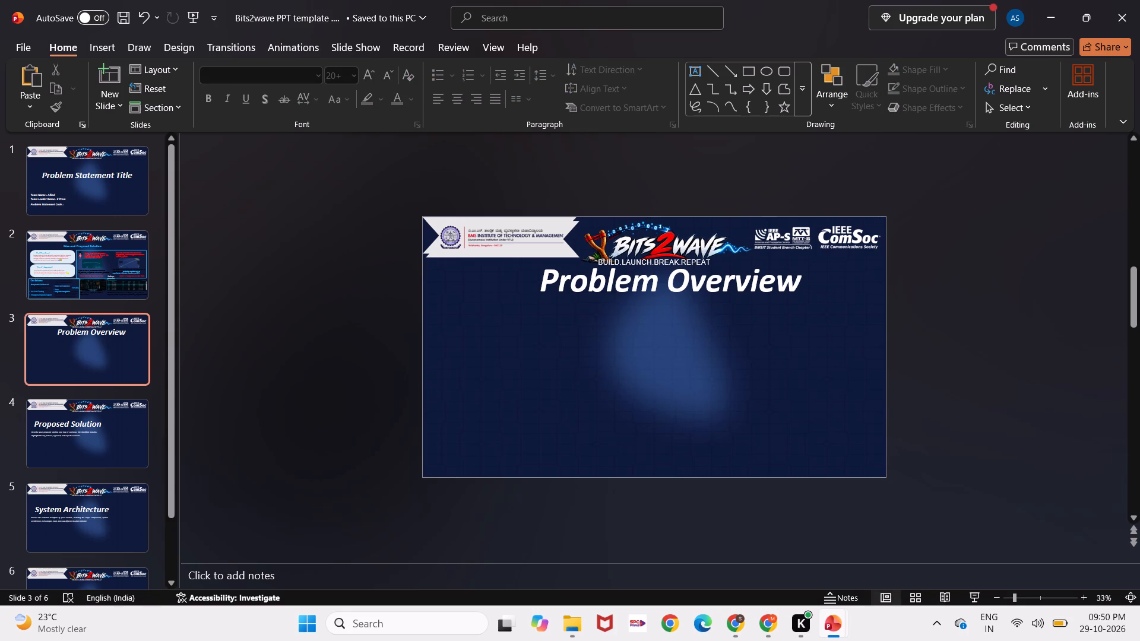
# Delete the "Problem Overview" title and its empty placeholder from slide 3.
pyautogui.click(570, 297)
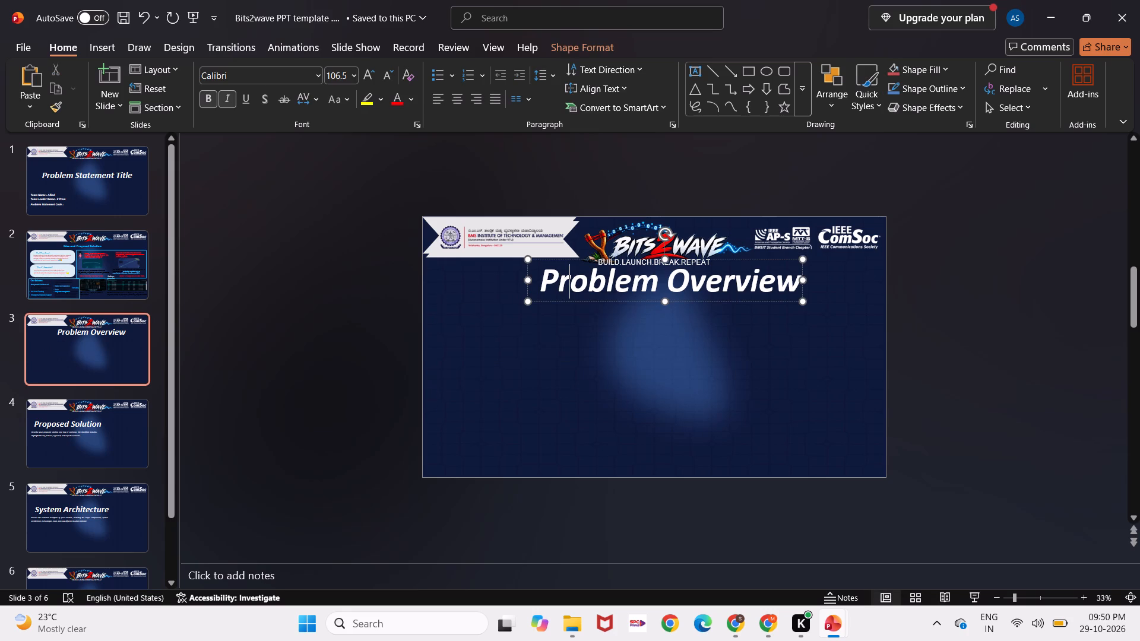
pyautogui.moveTo(569, 300); pyautogui.dragTo(386, 304)
pyautogui.press('BackSpace')
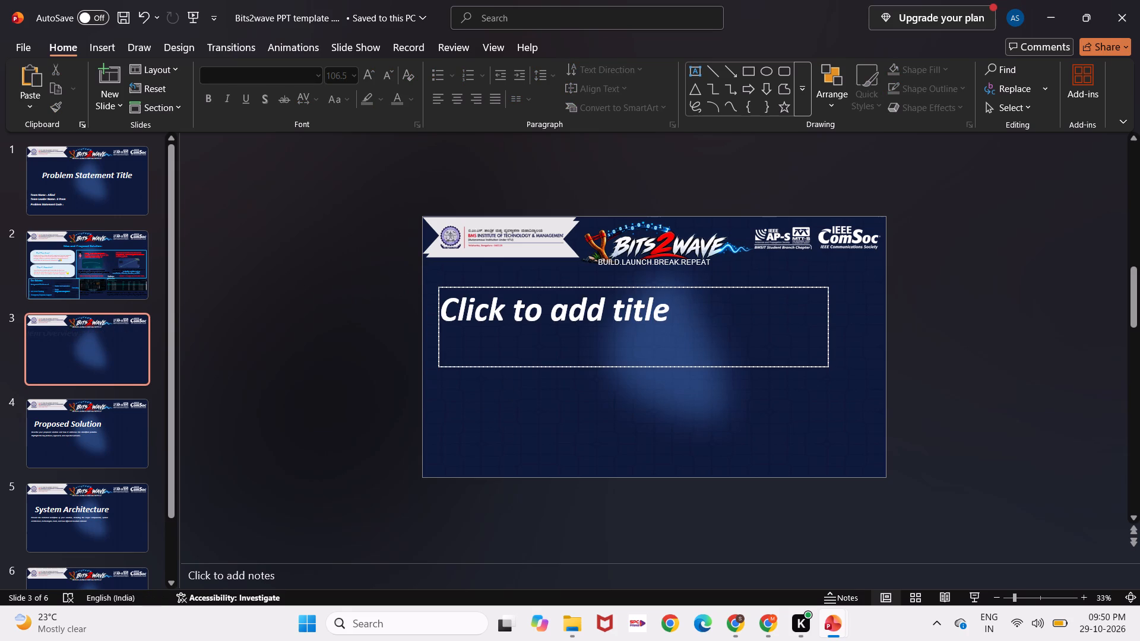
pyautogui.moveTo(497, 367); pyautogui.dragTo(369, 242)
pyautogui.press('BackSpace')
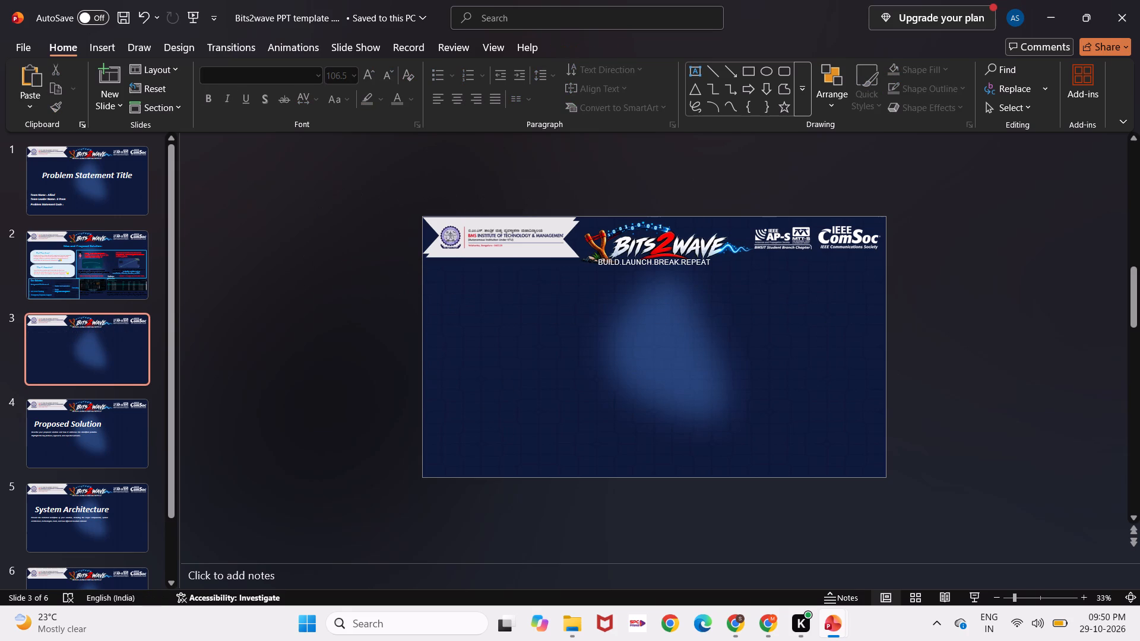
# Paste the copied Technical Approach content onto slide 3.
pyautogui.hotkey('ctrl', 'v')
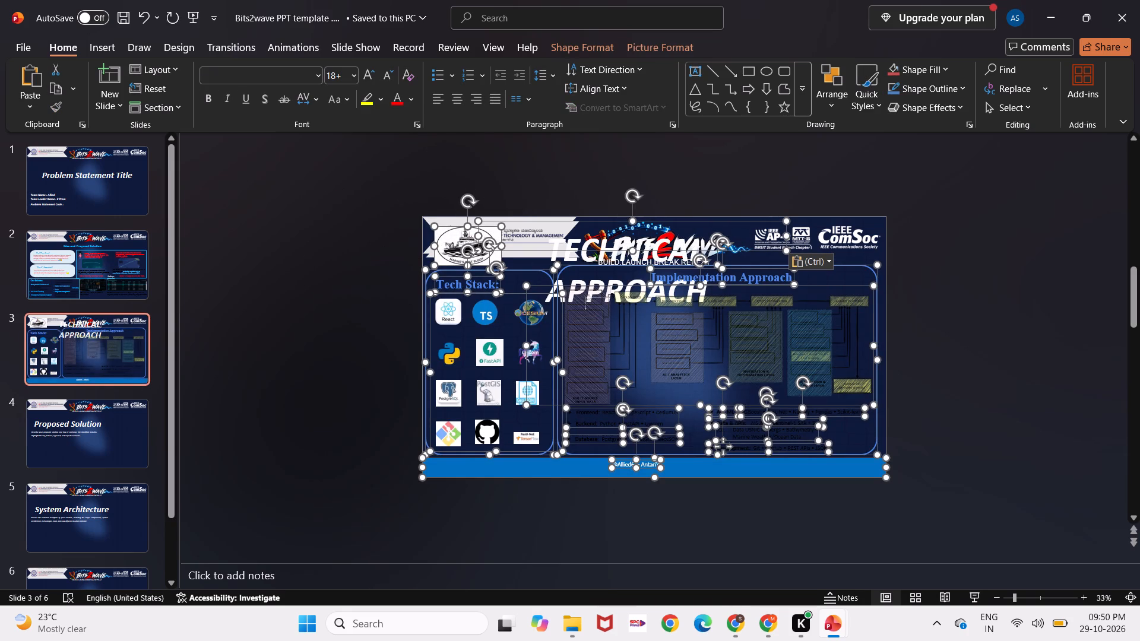
pyautogui.click(387, 289)
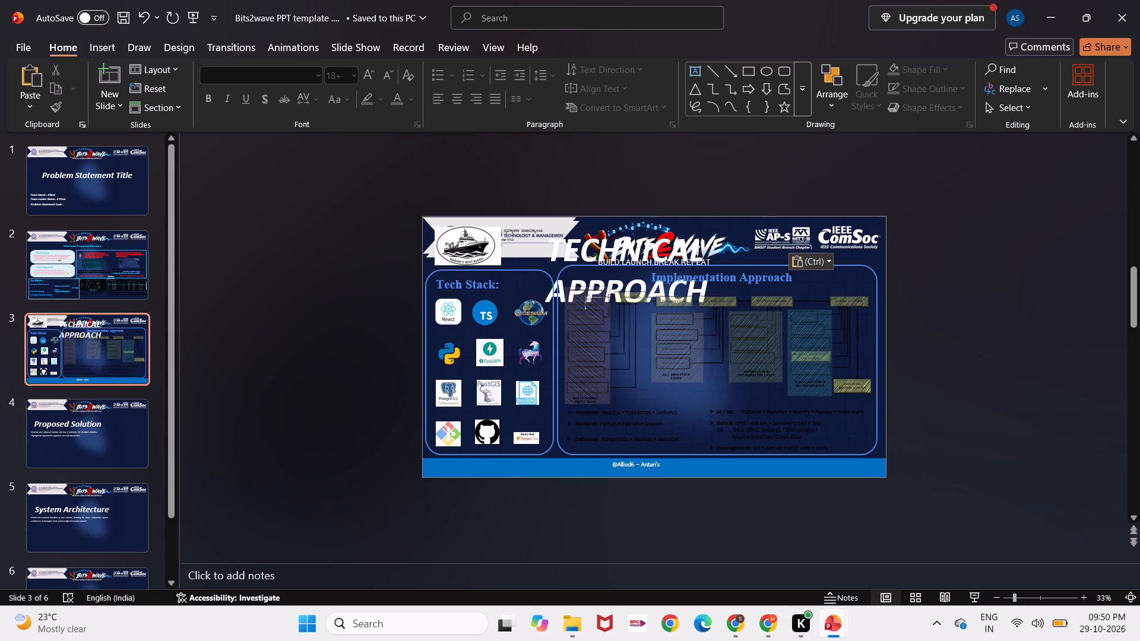
# Clear the pasted "TECHNICAL APPROACH" title text on slide 3.
pyautogui.click(629, 275)
pyautogui.press('BackSpace')
pyautogui.press('BackSpace')
pyautogui.press('BackSpace')
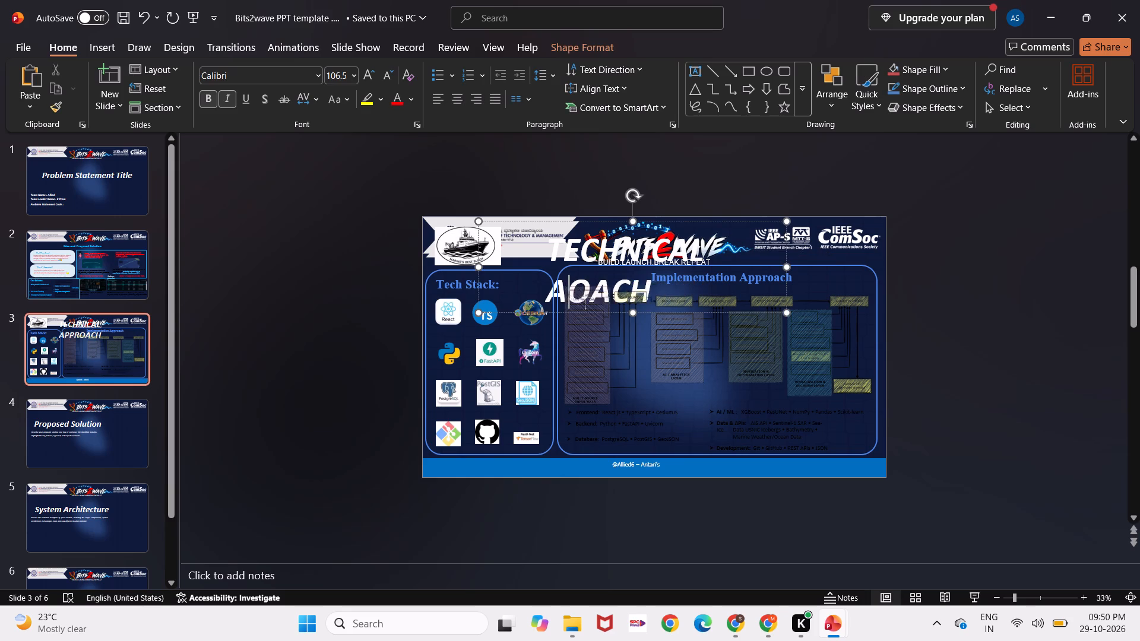
pyautogui.press('BackSpace')
pyautogui.press('BackSpace')
pyautogui.press('BackSpace')
pyautogui.press('BackSpace')
pyautogui.press('BackSpace')
pyautogui.press('BackSpace')
pyautogui.press('BackSpace')
pyautogui.press('BackSpace')
pyautogui.press('BackSpace')
pyautogui.press('BackSpace')
pyautogui.press('BackSpace')
pyautogui.press('BackSpace')
pyautogui.press('BackSpace')
pyautogui.press('BackSpace')
pyautogui.press('BackSpace')
pyautogui.press('BackSpace')
pyautogui.press('BackSpace')
pyautogui.press('BackSpace')
pyautogui.press('BackSpace')
pyautogui.press('BackSpace')
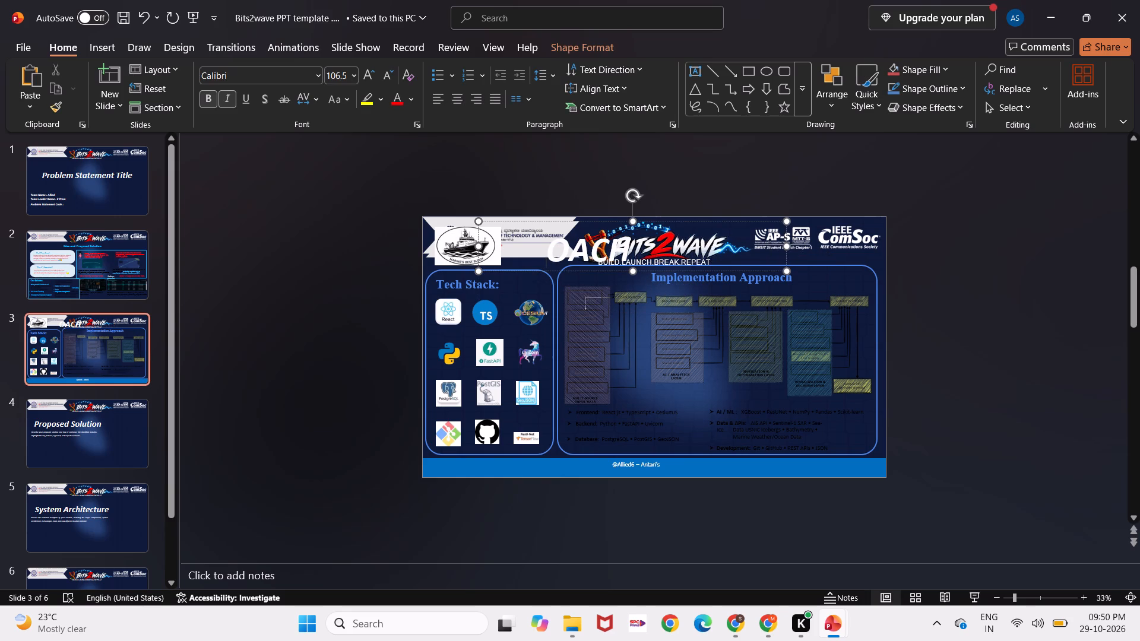
pyautogui.press('Delete')
pyautogui.press('Delete')
pyautogui.press('Delete')
pyautogui.press('Delete')
pyautogui.press('Delete')
pyautogui.press('Delete')
pyautogui.press('Delete')
pyautogui.press('Delete')
pyautogui.press('Delete')
pyautogui.press('Delete')
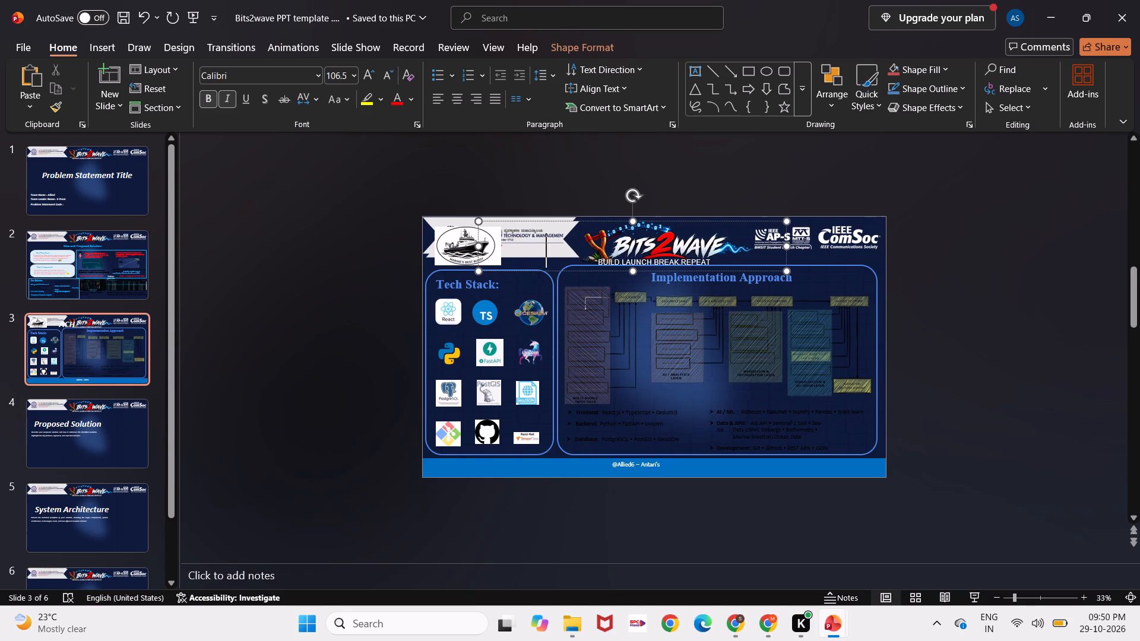
# Move the BMS Institute of Technology banner aside over the slide's edge and delete the pasted ship logo.
pyautogui.click(452, 226)
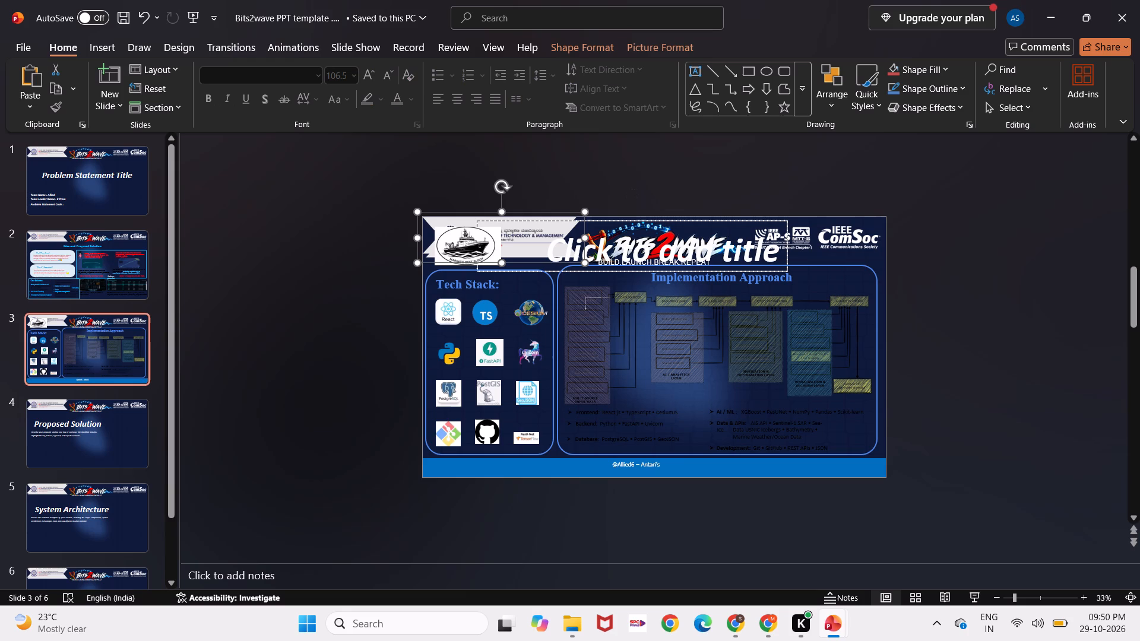
pyautogui.moveTo(452, 226); pyautogui.dragTo(335, 332)
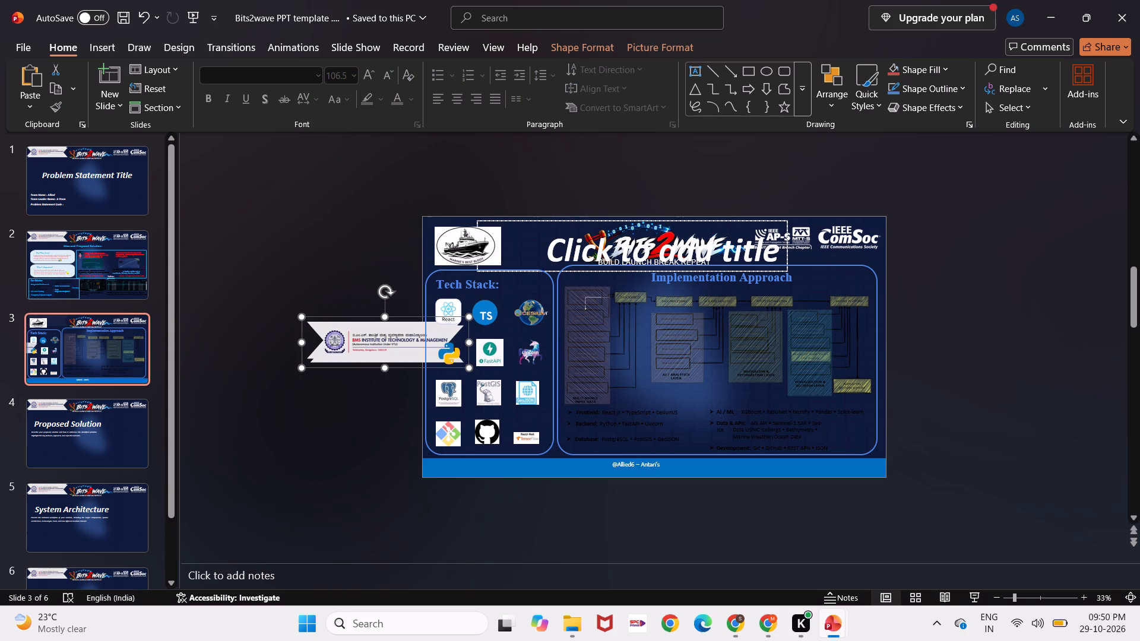
pyautogui.click(451, 237)
pyautogui.press('BackSpace')
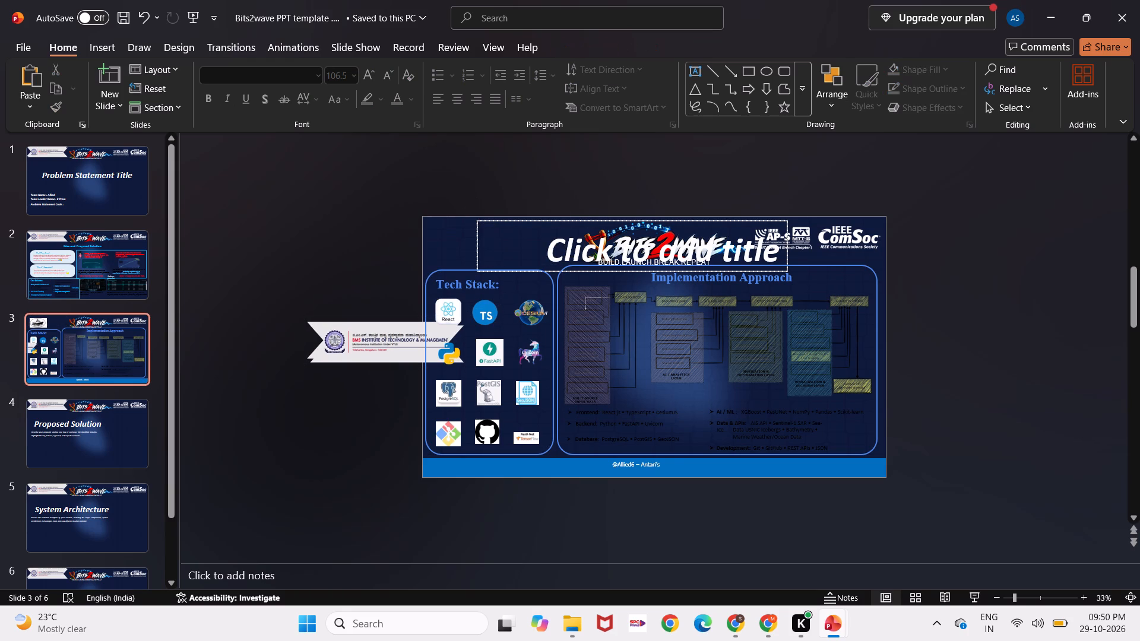
# Delete the empty title placeholder overlapping the Bits2Wave header logo on slide 3.
pyautogui.click(608, 239)
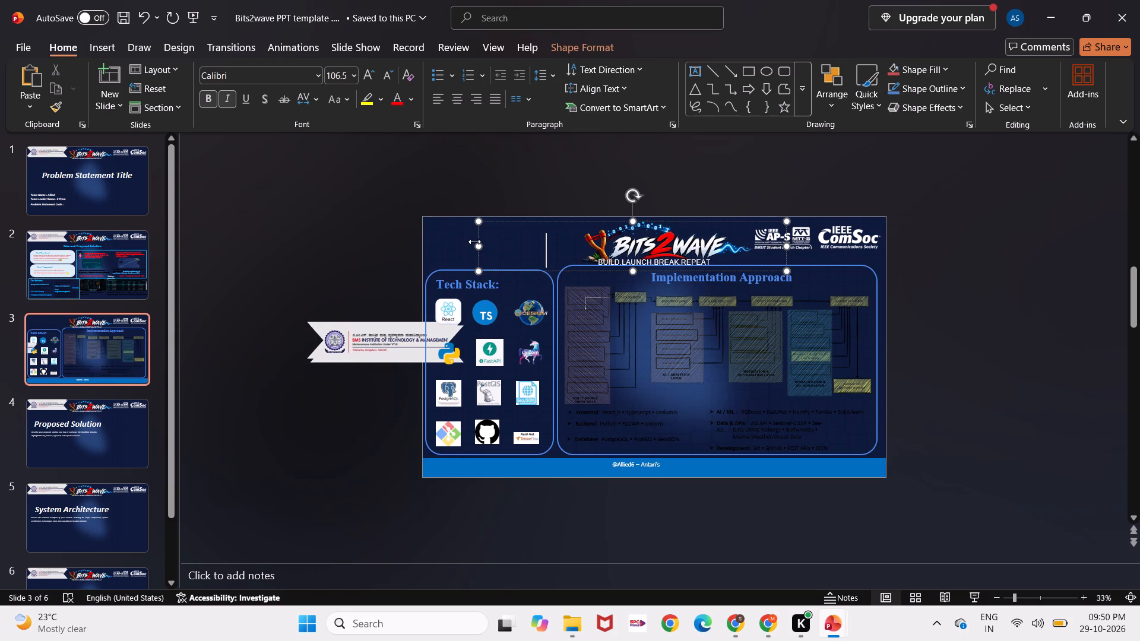
pyautogui.moveTo(478, 233); pyautogui.dragTo(358, 219)
pyautogui.press('BackSpace')
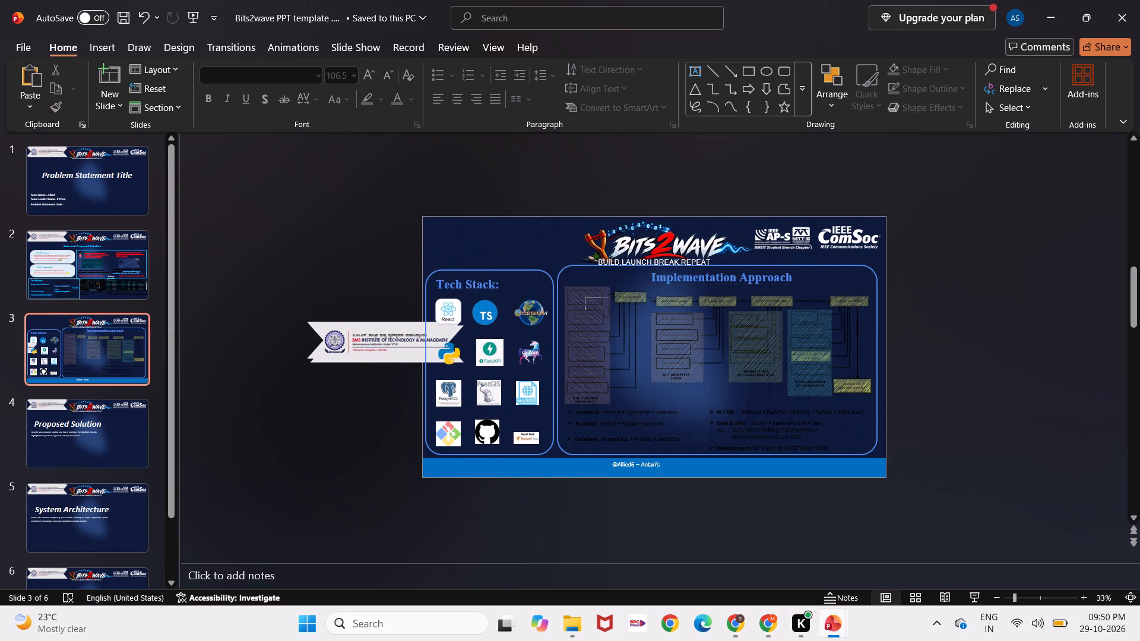
# Move the BMS Institute of Technology banner back into slide 3's top corner beside the Bits2Wave logo.
pyautogui.click(386, 351)
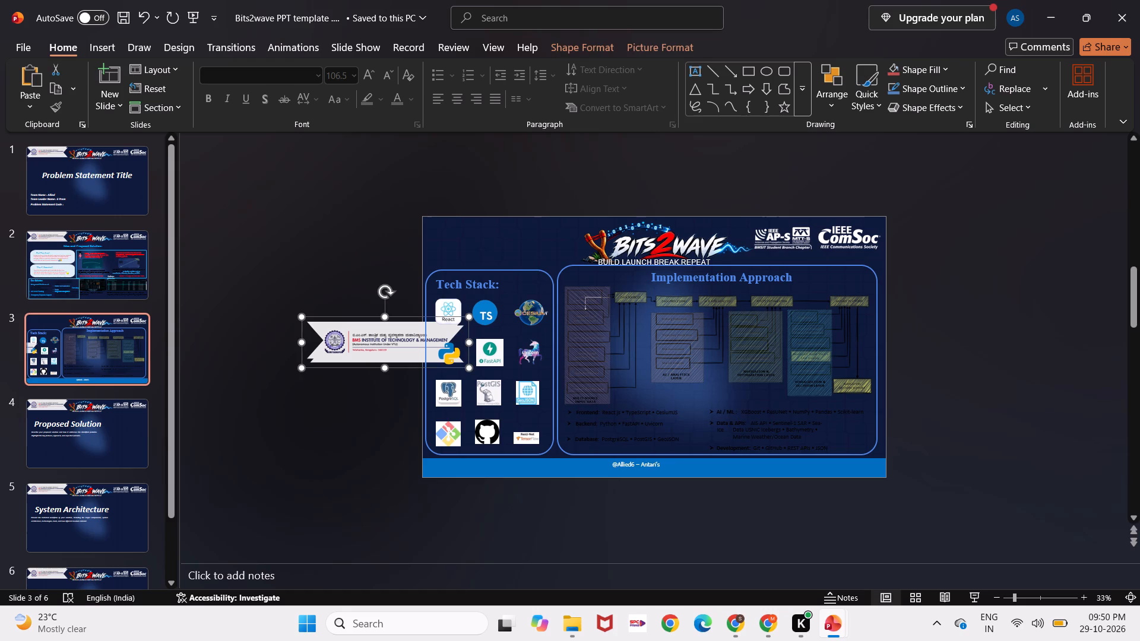
pyautogui.moveTo(386, 351); pyautogui.dragTo(505, 251)
pyautogui.click(597, 469)
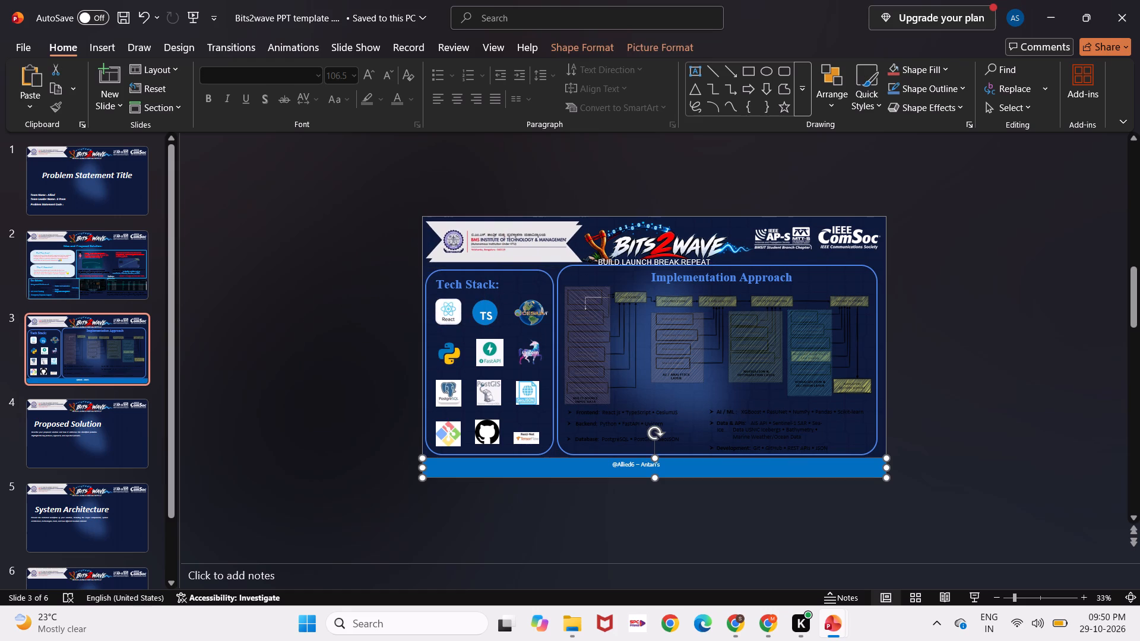
pyautogui.press('BackSpace')
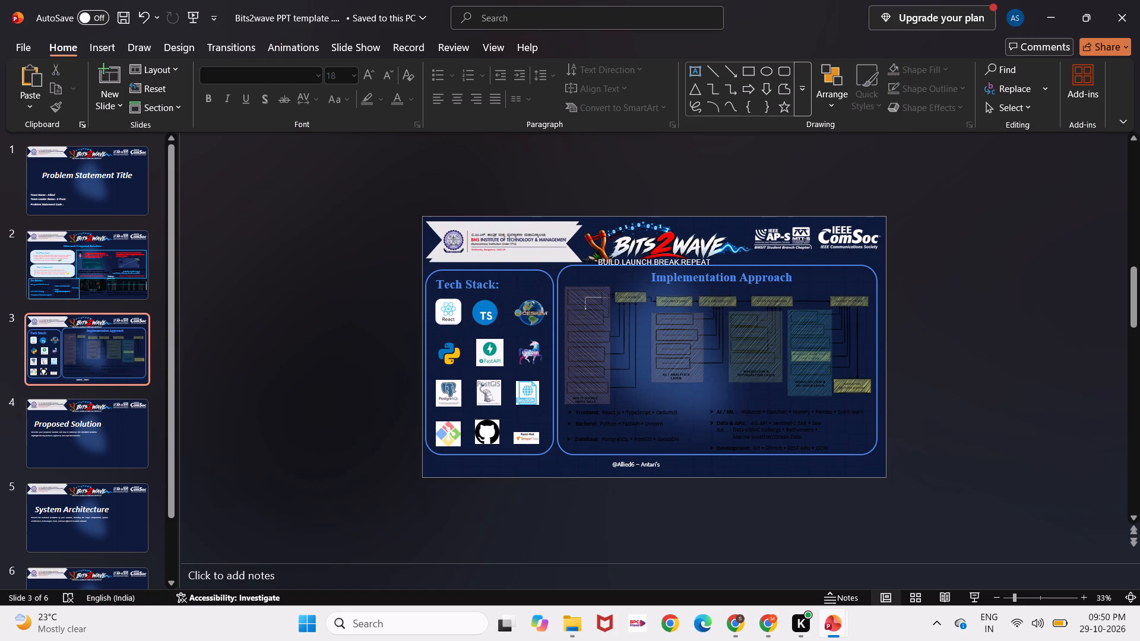
pyautogui.click(637, 464)
pyautogui.click(650, 462)
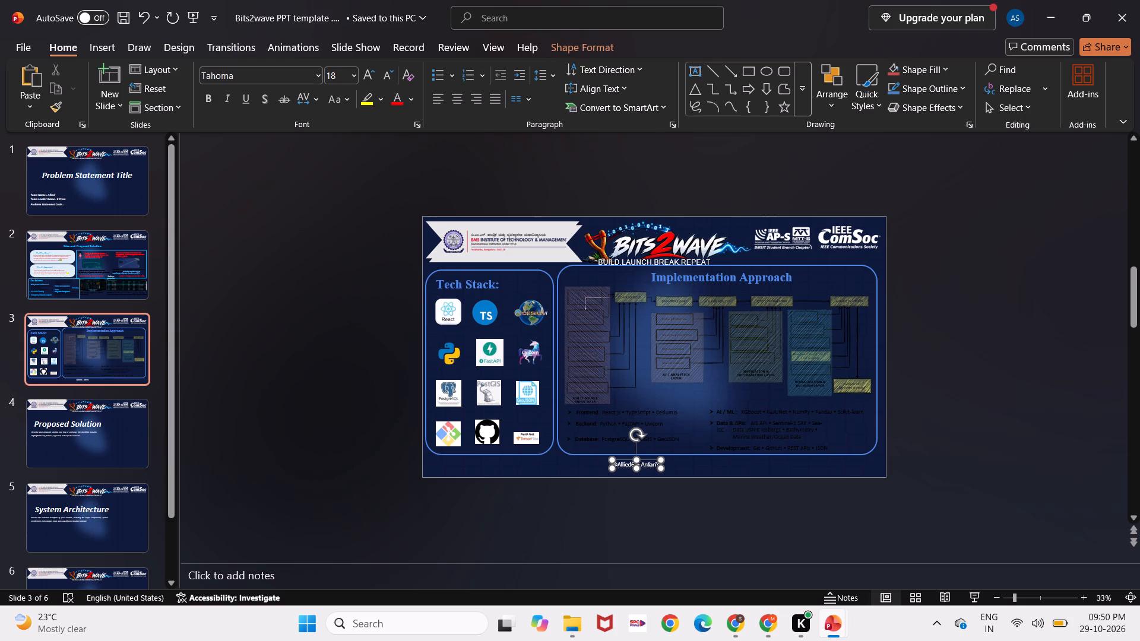
pyautogui.moveTo(647, 459); pyautogui.dragTo(646, 444)
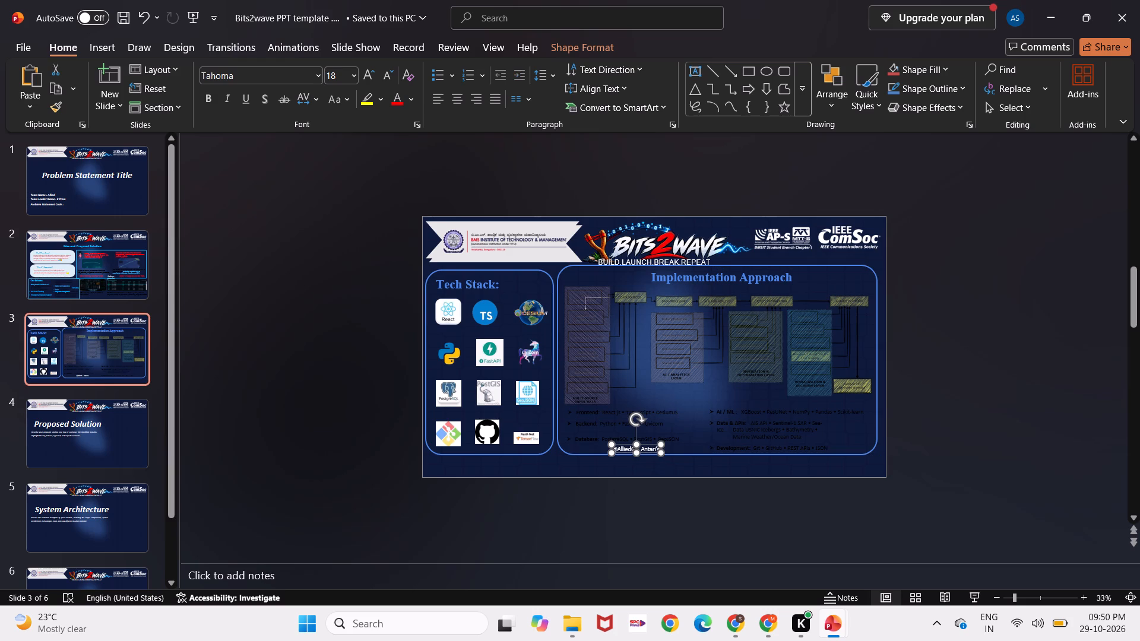
pyautogui.press('BackSpace')
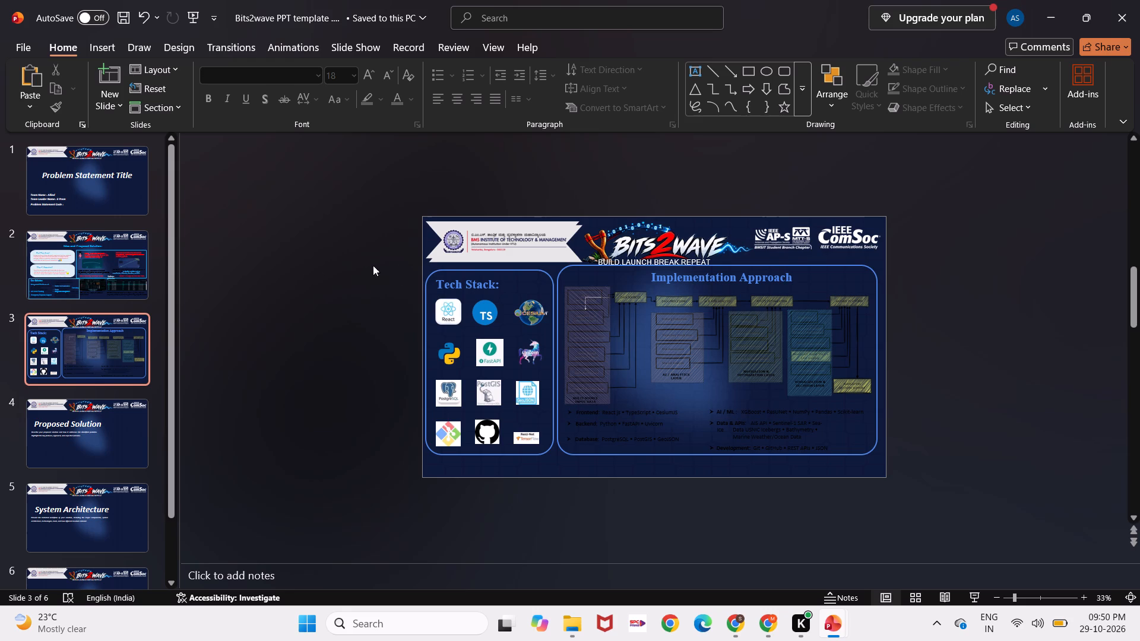
# Move the whole Tech Stack and Implementation Approach content block on slide 3 down, clear of the Bits2Wave header.
pyautogui.moveTo(370, 248); pyautogui.dragTo(783, 395)
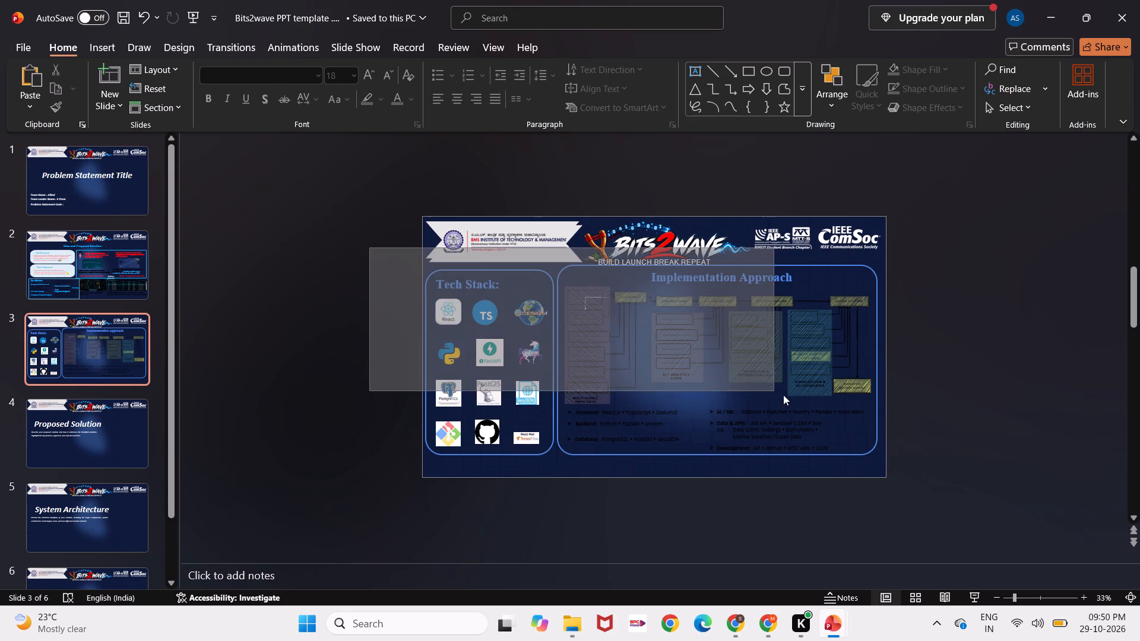
pyautogui.moveTo(783, 395); pyautogui.dragTo(936, 482)
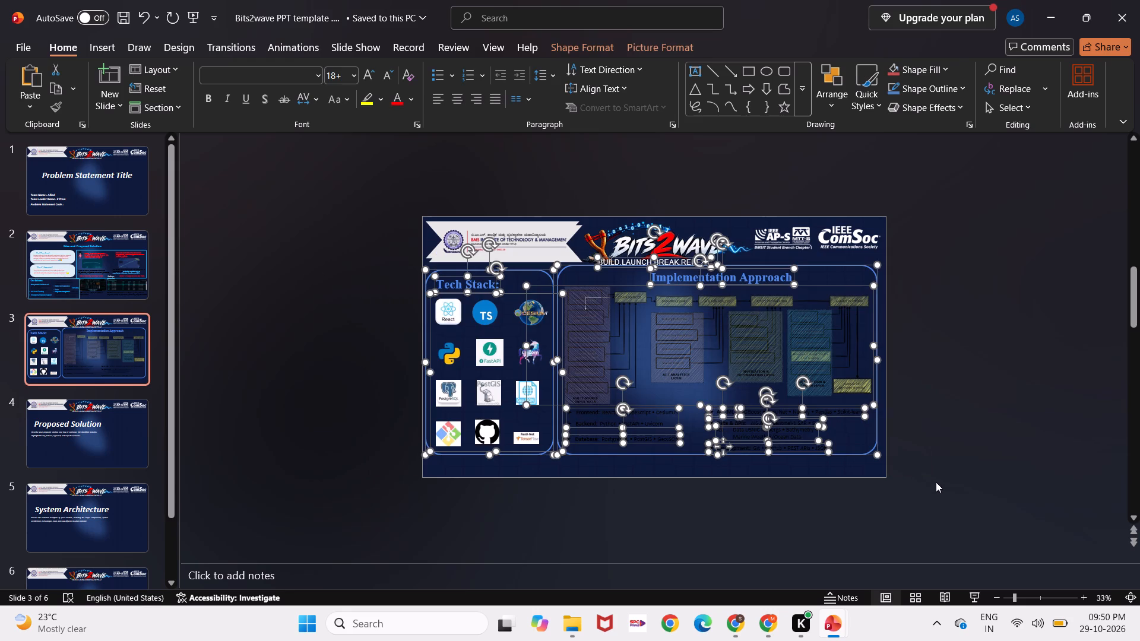
pyautogui.keyDown('shift'); pyautogui.moveTo(600, 455); pyautogui.dragTo(601, 465); pyautogui.keyUp('shift')
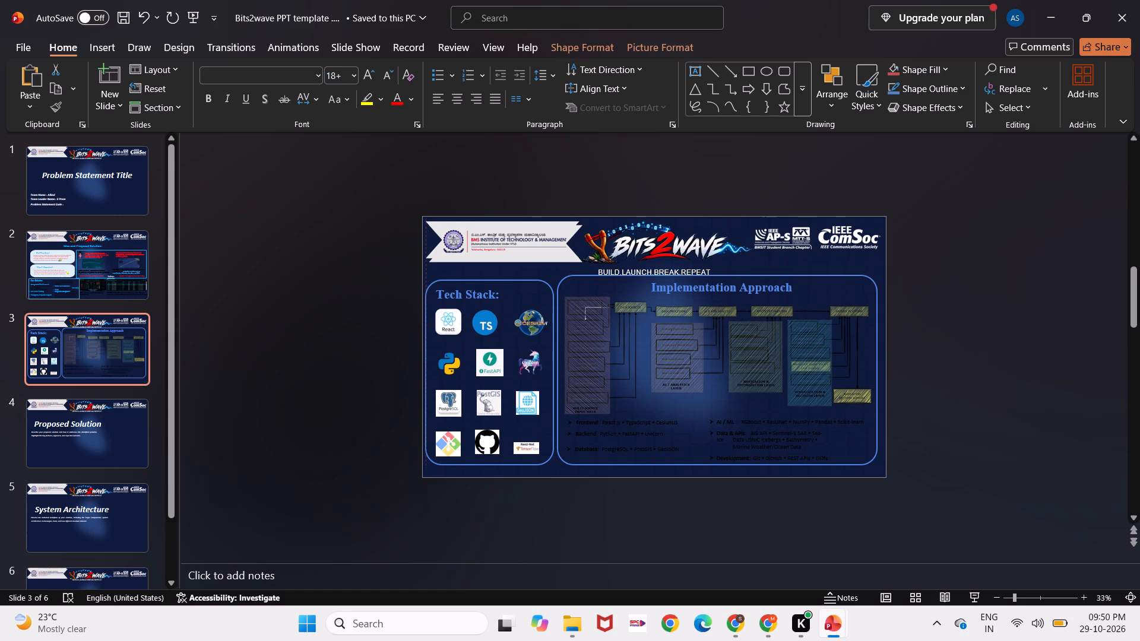
pyautogui.keyDown('shift'); pyautogui.moveTo(601, 465); pyautogui.dragTo(602, 466); pyautogui.keyUp('shift')
pyautogui.click(625, 500)
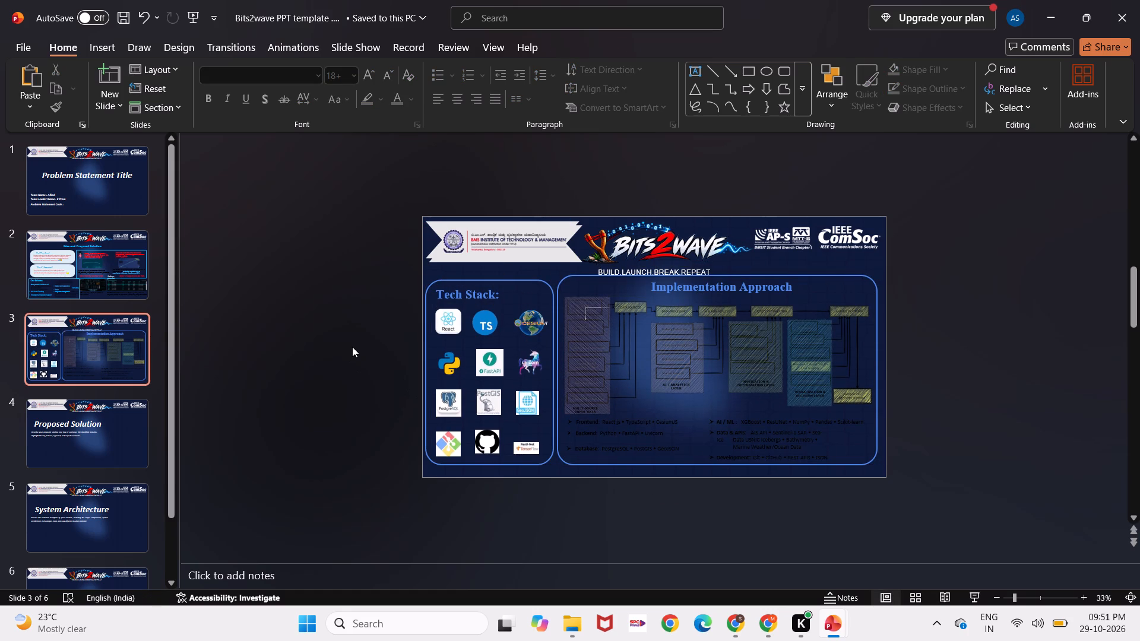
pyautogui.hotkey('ctrl', 'z')
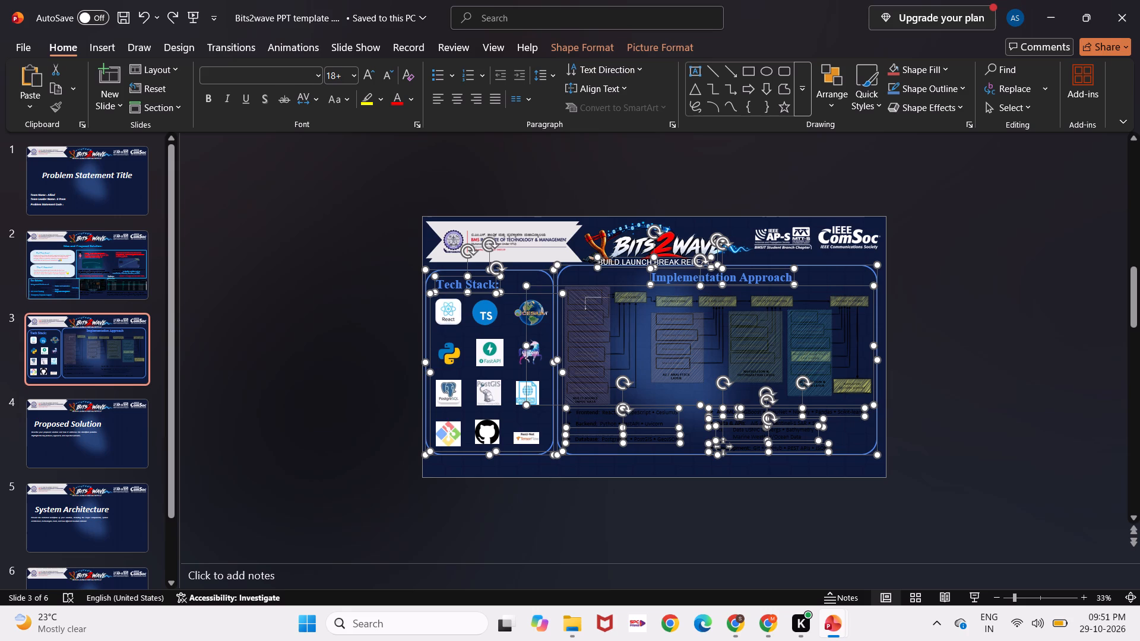
pyautogui.keyDown('shift'); pyautogui.moveTo(467, 459); pyautogui.dragTo(470, 462); pyautogui.keyUp('shift')
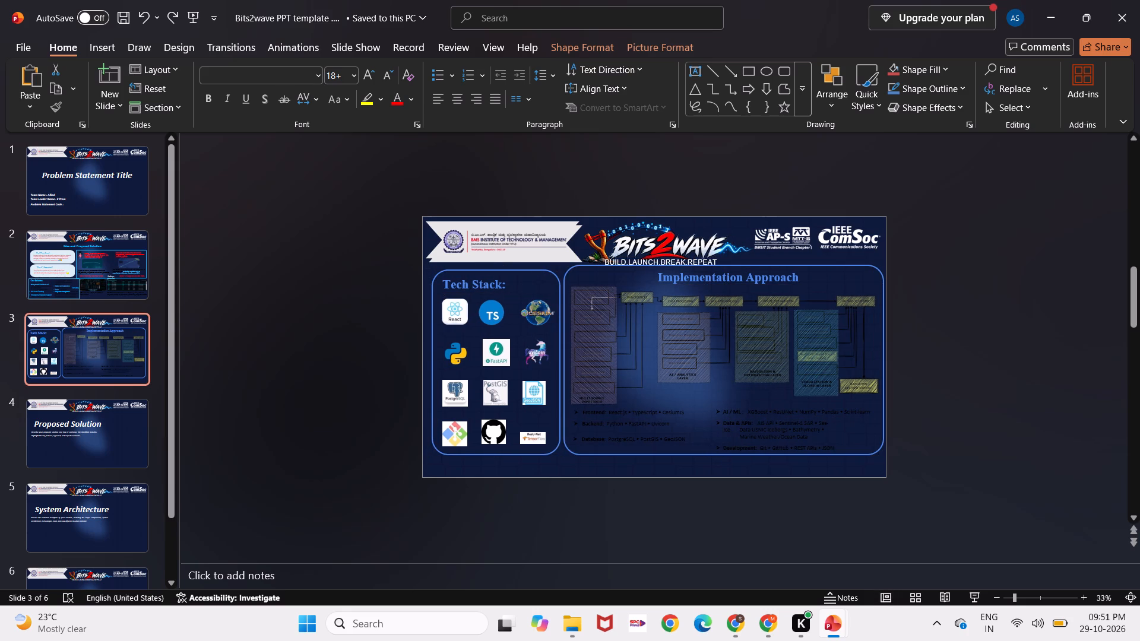
pyautogui.keyDown('shift'); pyautogui.moveTo(470, 462); pyautogui.dragTo(469, 462); pyautogui.keyUp('shift')
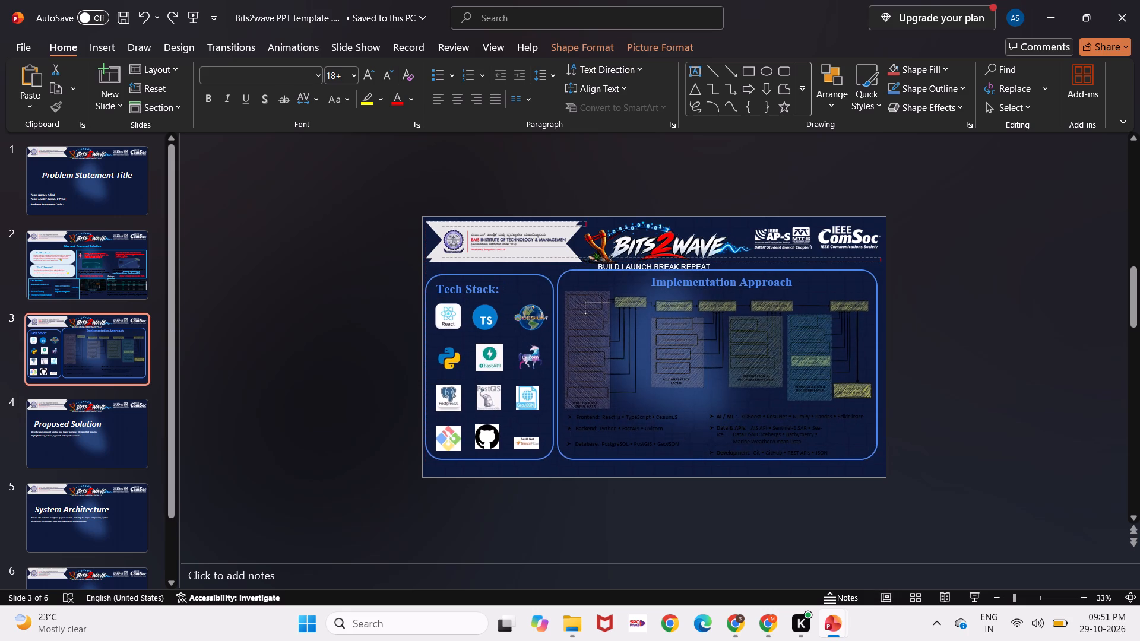
pyautogui.keyDown('shift'); pyautogui.moveTo(469, 462); pyautogui.dragTo(470, 464); pyautogui.keyUp('shift')
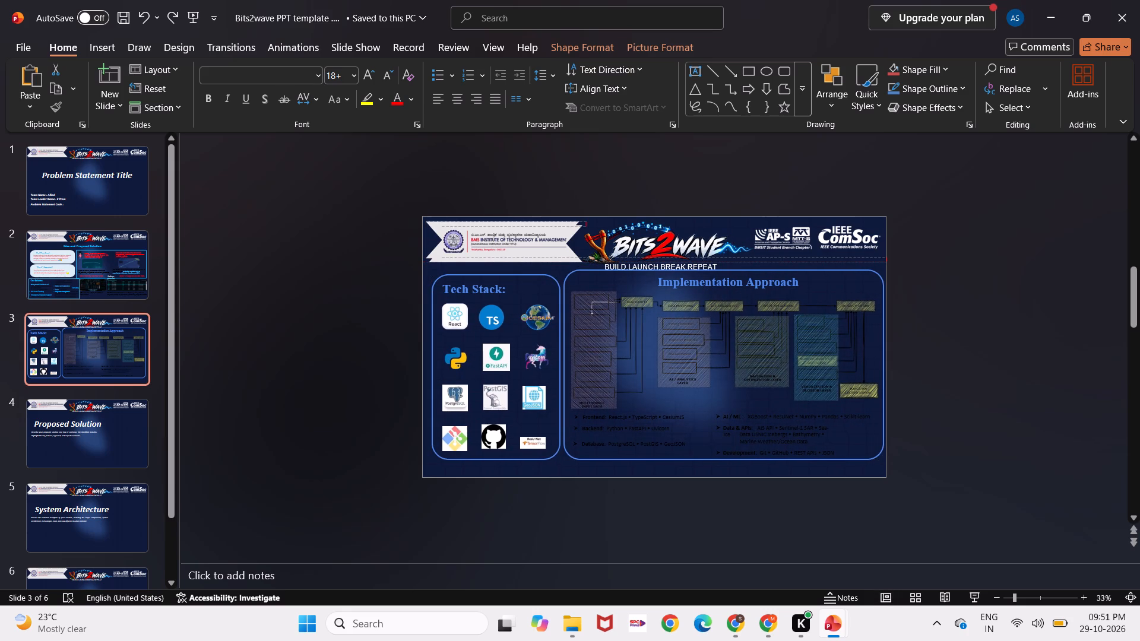
pyautogui.keyDown('shift'); pyautogui.moveTo(470, 464); pyautogui.dragTo(471, 468); pyautogui.keyUp('shift')
pyautogui.click(978, 395)
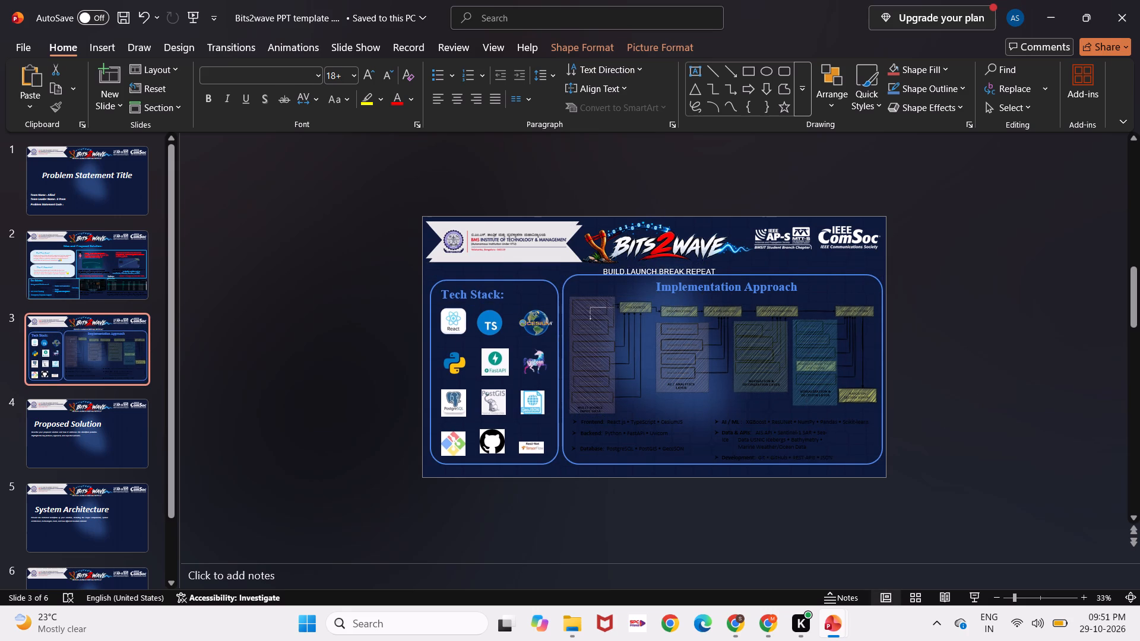
pyautogui.hotkey('ctrl', 'z')
pyautogui.keyDown('shift'); pyautogui.moveTo(572, 454); pyautogui.dragTo(577, 465); pyautogui.keyUp('shift')
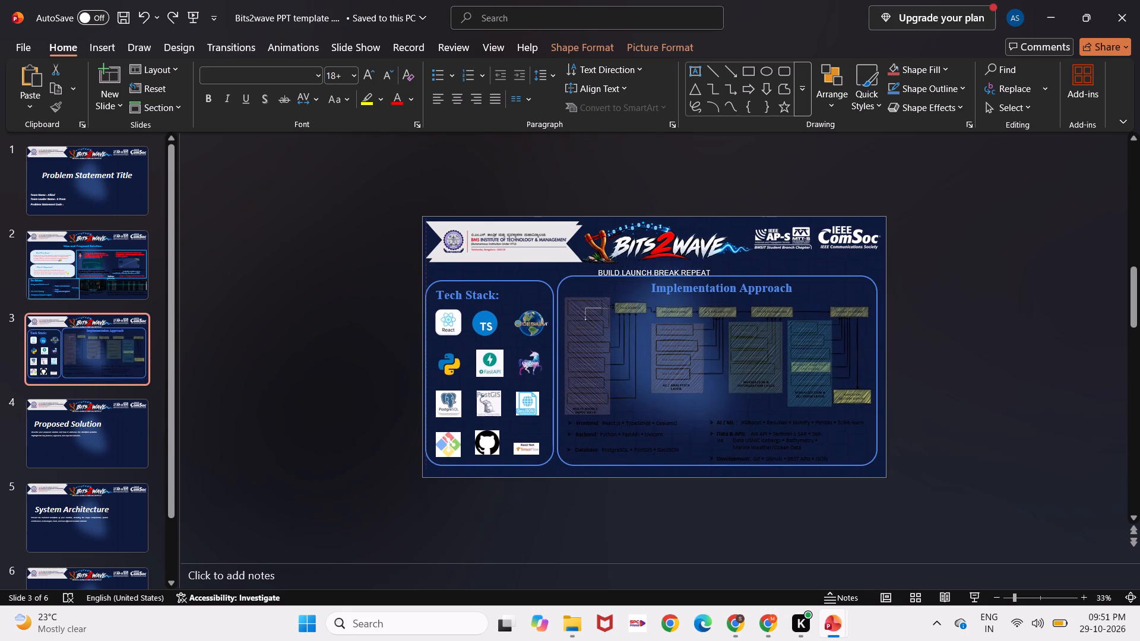
pyautogui.keyDown('shift'); pyautogui.moveTo(577, 465); pyautogui.dragTo(577, 469); pyautogui.keyUp('shift')
# Remove the "BUILD.LAUNCH.BREAK.REPEAT" tagline text above the Implementation Approach box on slide 3.
pyautogui.click(619, 276)
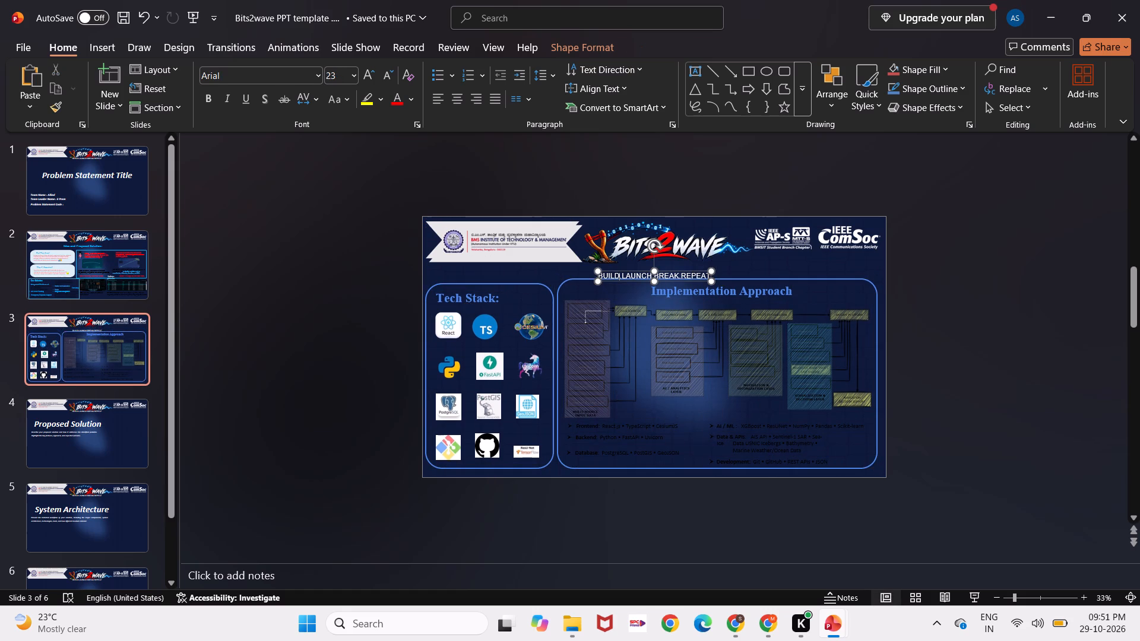
pyautogui.press('BackSpace')
pyautogui.press('BackSpace')
pyautogui.press('BackSpace')
pyautogui.press('BackSpace')
pyautogui.press('BackSpace')
pyautogui.press('BackSpace')
pyautogui.press('BackSpace')
pyautogui.press('BackSpace')
pyautogui.press('BackSpace')
pyautogui.press('BackSpace')
pyautogui.press('BackSpace')
pyautogui.press('BackSpace')
pyautogui.press('BackSpace')
pyautogui.press('BackSpace')
pyautogui.press('Delete')
pyautogui.press('Delete')
pyautogui.press('Delete')
pyautogui.press('Delete')
pyautogui.press('Delete')
pyautogui.press('Delete')
pyautogui.press('Delete')
pyautogui.press('Delete')
pyautogui.press('Delete')
pyautogui.press('Delete')
pyautogui.press('Delete')
pyautogui.press('Delete')
pyautogui.press('Delete')
pyautogui.press('Delete')
pyautogui.press('Delete')
pyautogui.press('Delete')
pyautogui.press('Delete')
pyautogui.press('Delete')
pyautogui.press('Delete')
pyautogui.press('Delete')
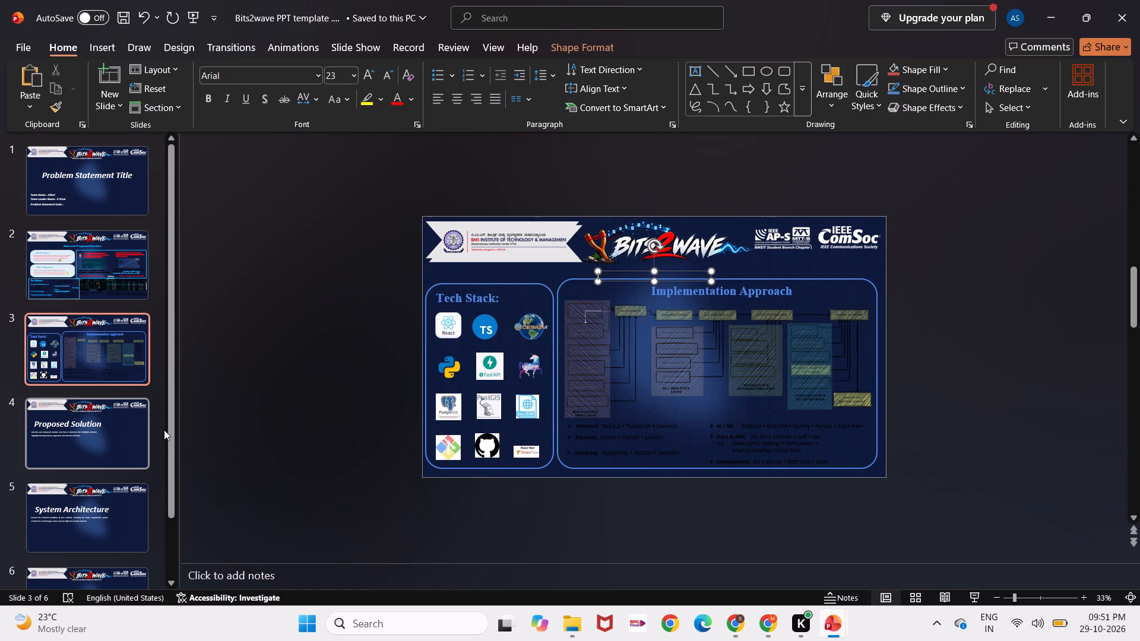
# Copy the "TECHNICAL APPROACH" title from slide 3 of the SIH-16059 presentation and paste it onto slide 3 of the Bits2wave template.
pyautogui.hotkey('alt', 'Tab')
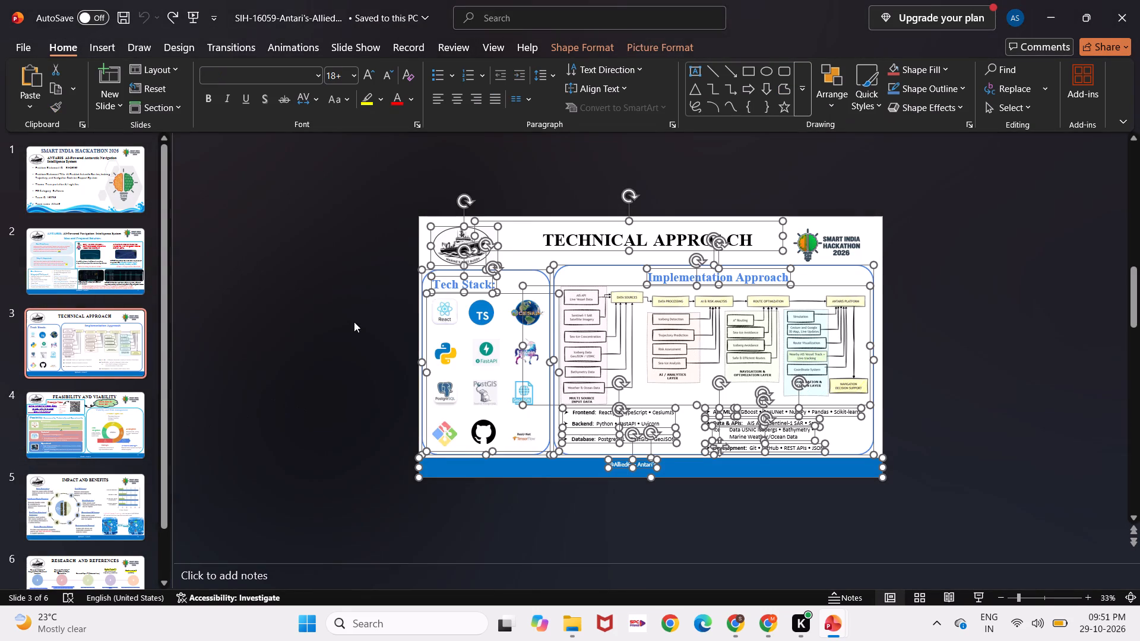
pyautogui.click(354, 322)
pyautogui.click(617, 241)
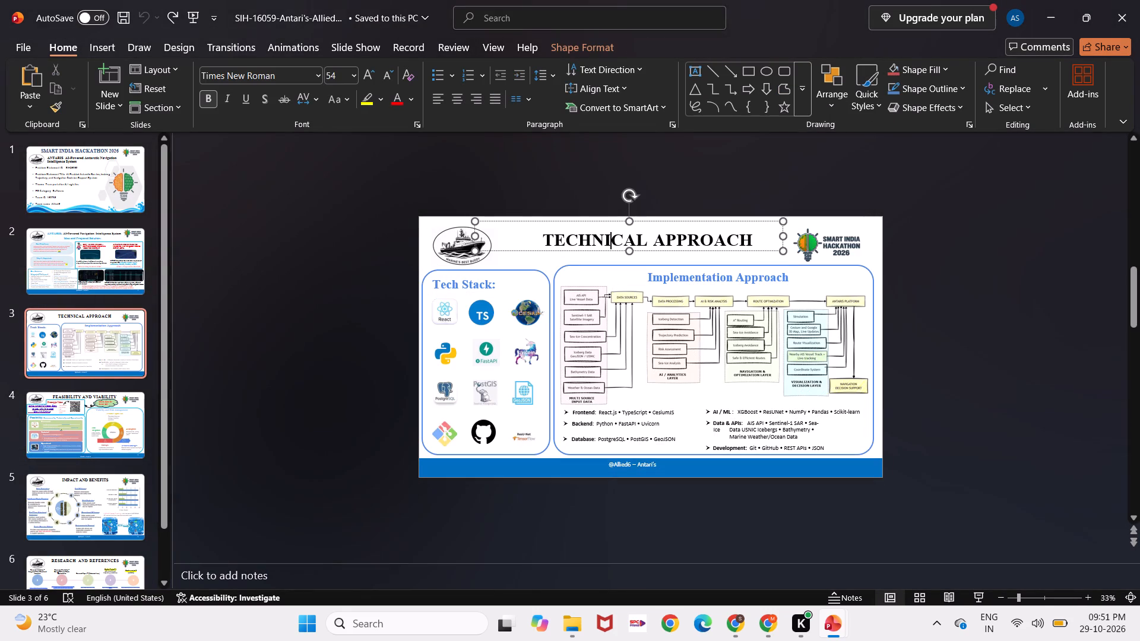
pyautogui.moveTo(609, 252); pyautogui.dragTo(612, 227)
pyautogui.hotkey('ctrl', 'z')
pyautogui.hotkey('ctrl', 'x')
pyautogui.hotkey('ctrl', 'z')
pyautogui.hotkey('ctrl', 'z')
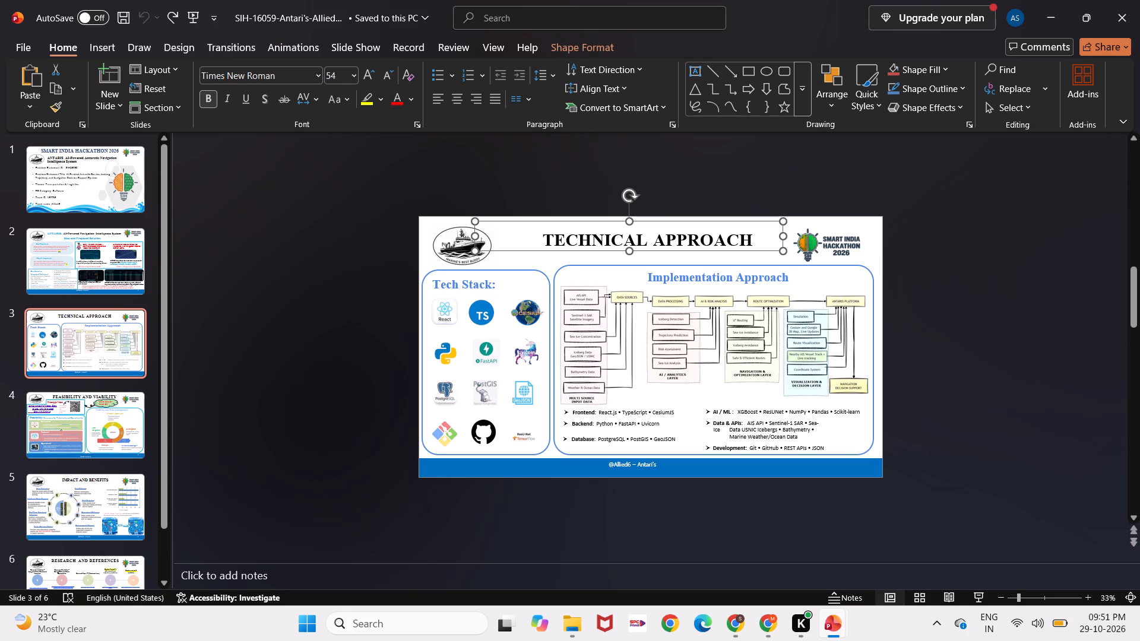
pyautogui.hotkey('alt', 'Tab')
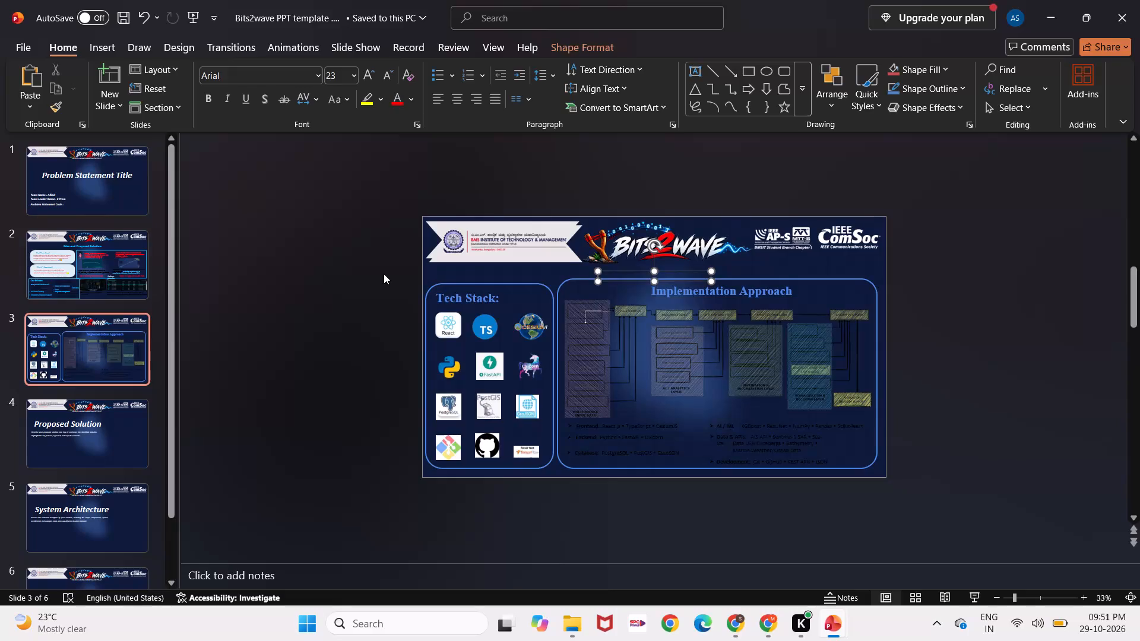
pyautogui.click(384, 274)
pyautogui.hotkey('ctrl', 'v')
pyautogui.click(673, 265)
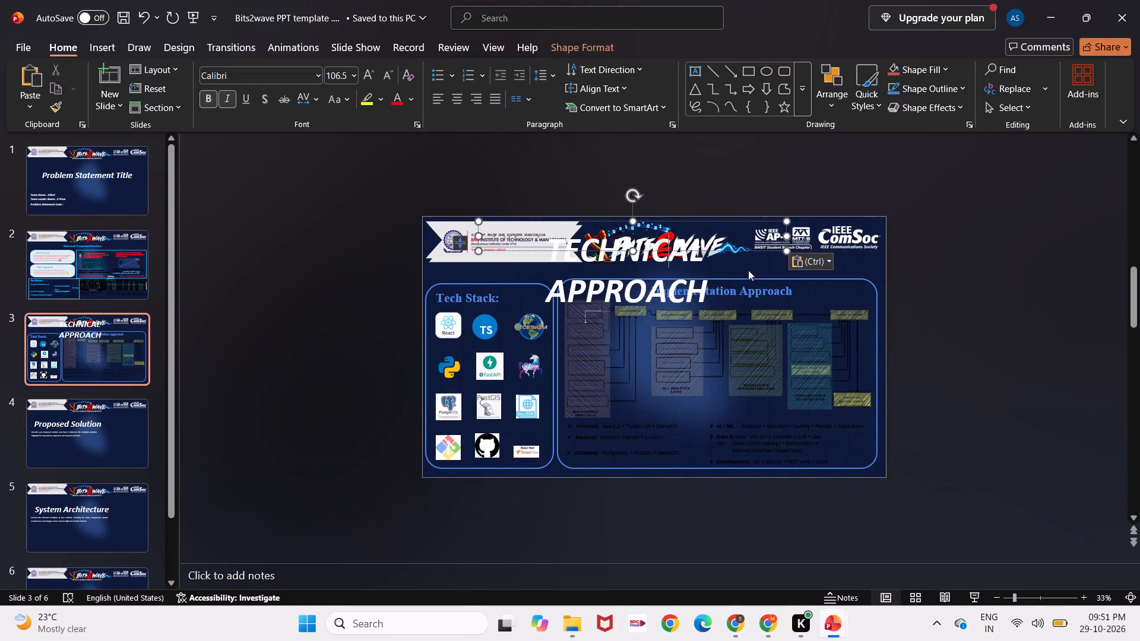
# Widen the pasted "TECHNICAL APPROACH" title box to fit one line and set its font size to 40.
pyautogui.moveTo(786, 236); pyautogui.dragTo(876, 247)
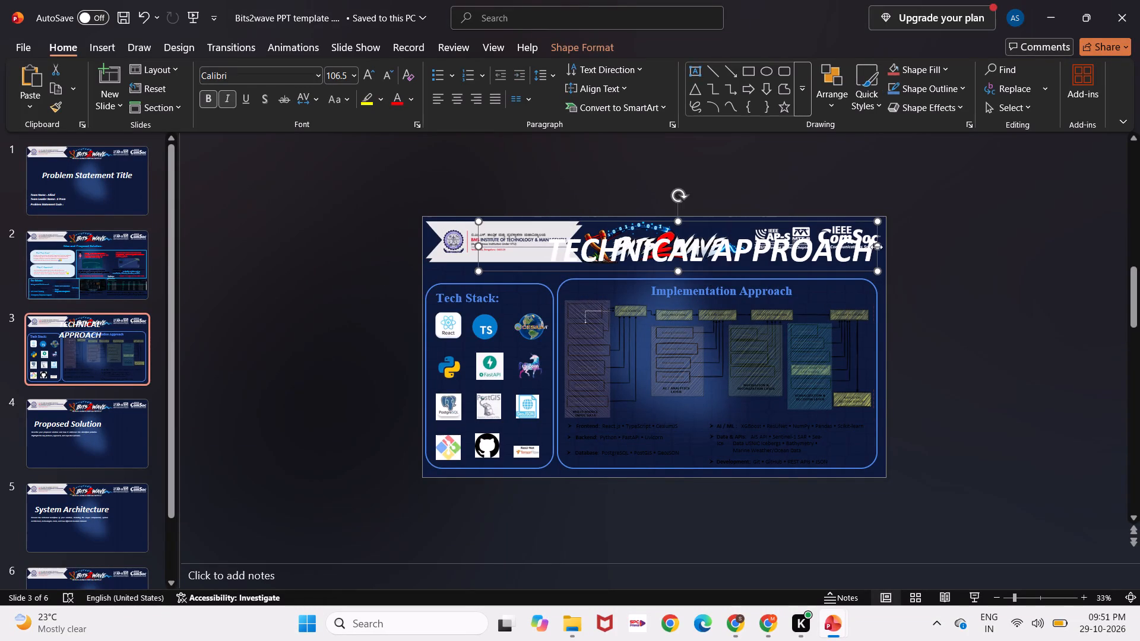
pyautogui.keyDown('ctrl'); pyautogui.click(689, 243); pyautogui.keyUp('ctrl')
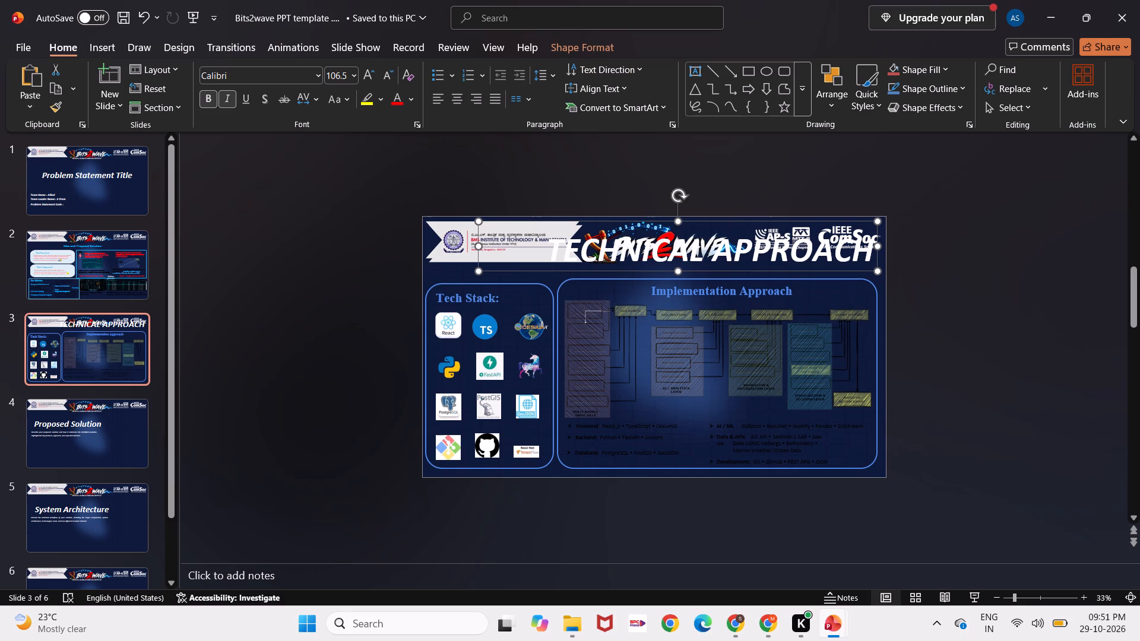
pyautogui.hotkey('ctrl', 'a')
pyautogui.click(689, 243)
pyautogui.hotkey('ctrl', 'a')
pyautogui.click(346, 76)
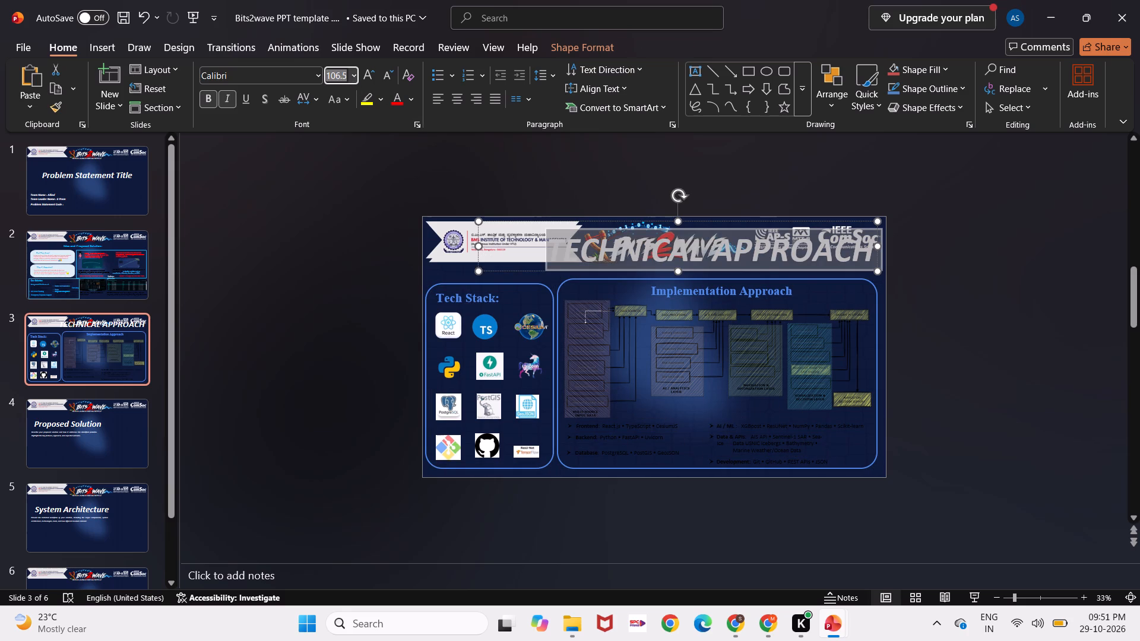
pyautogui.write('35')
pyautogui.press('Return')
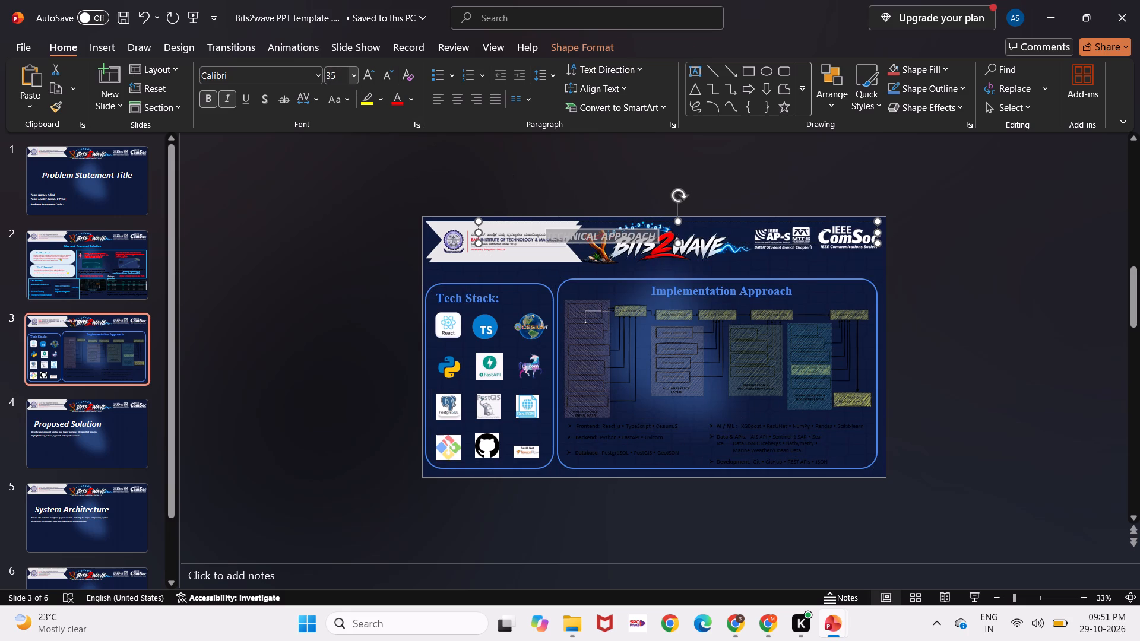
pyautogui.write('40')
pyautogui.press('Return')
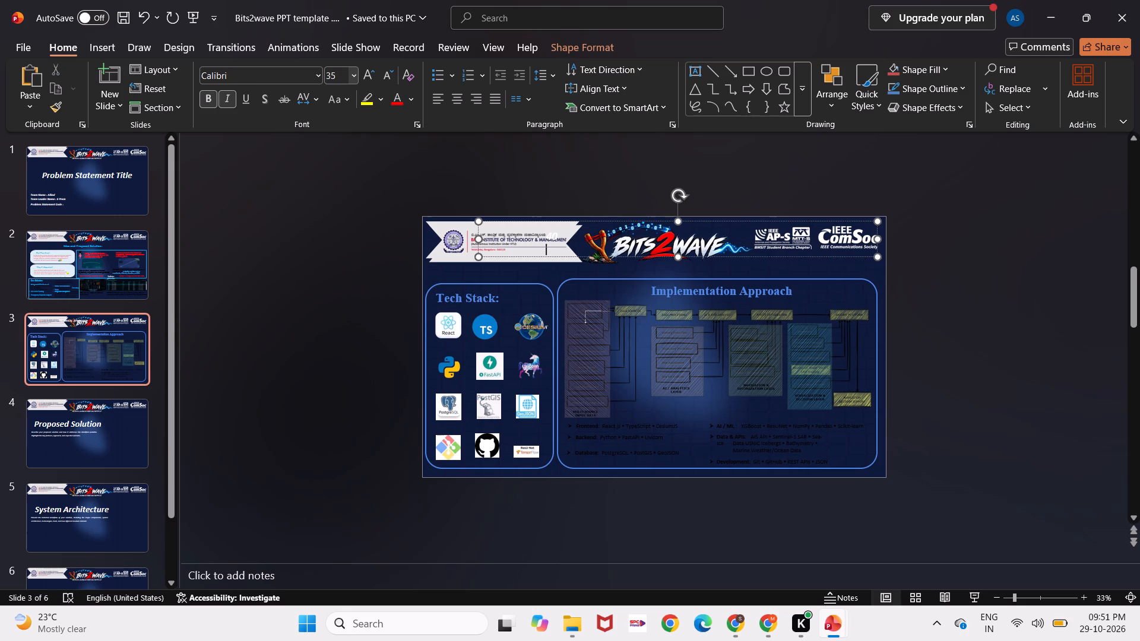
pyautogui.hotkey('ctrl', 'z')
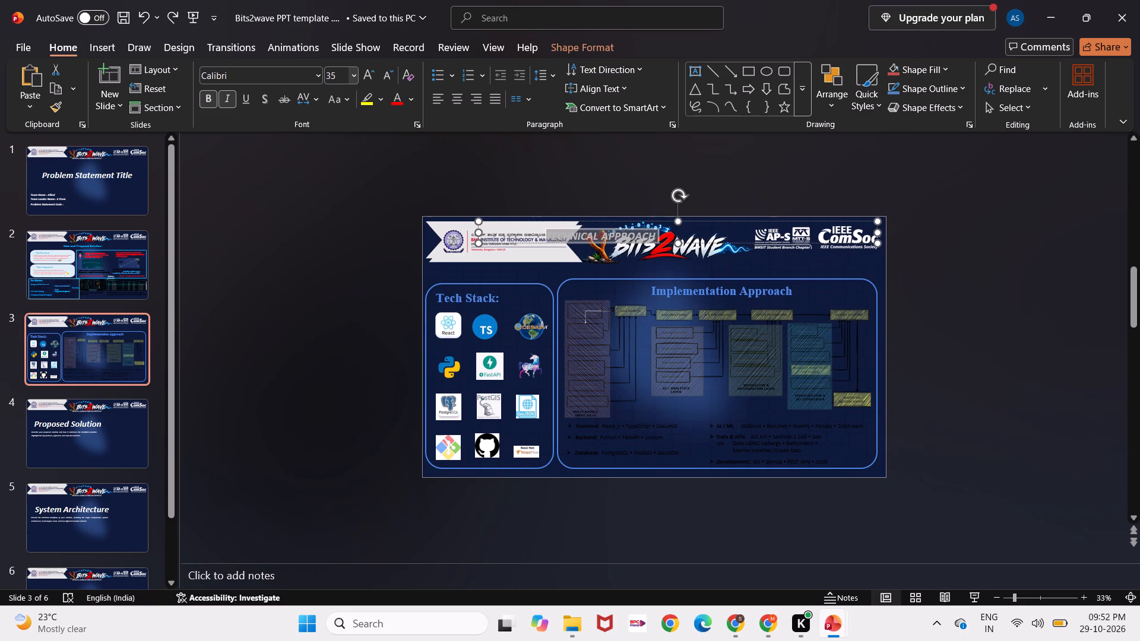
pyautogui.click(337, 70)
pyautogui.press('4')
pyautogui.press('Return')
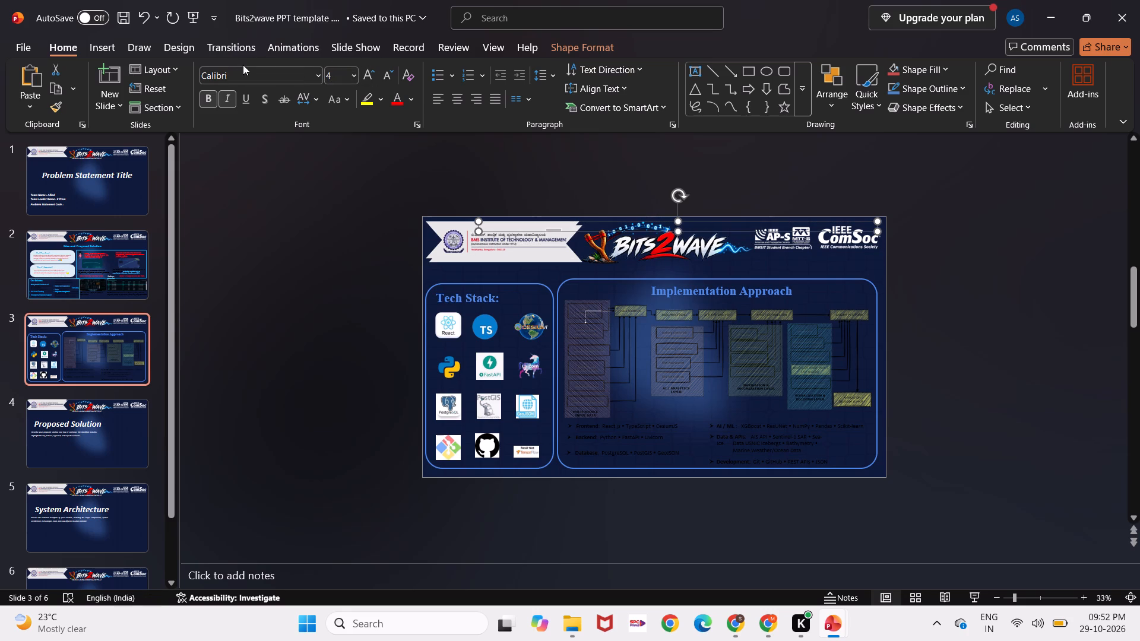
pyautogui.click(335, 78)
pyautogui.write('40')
pyautogui.press('Return')
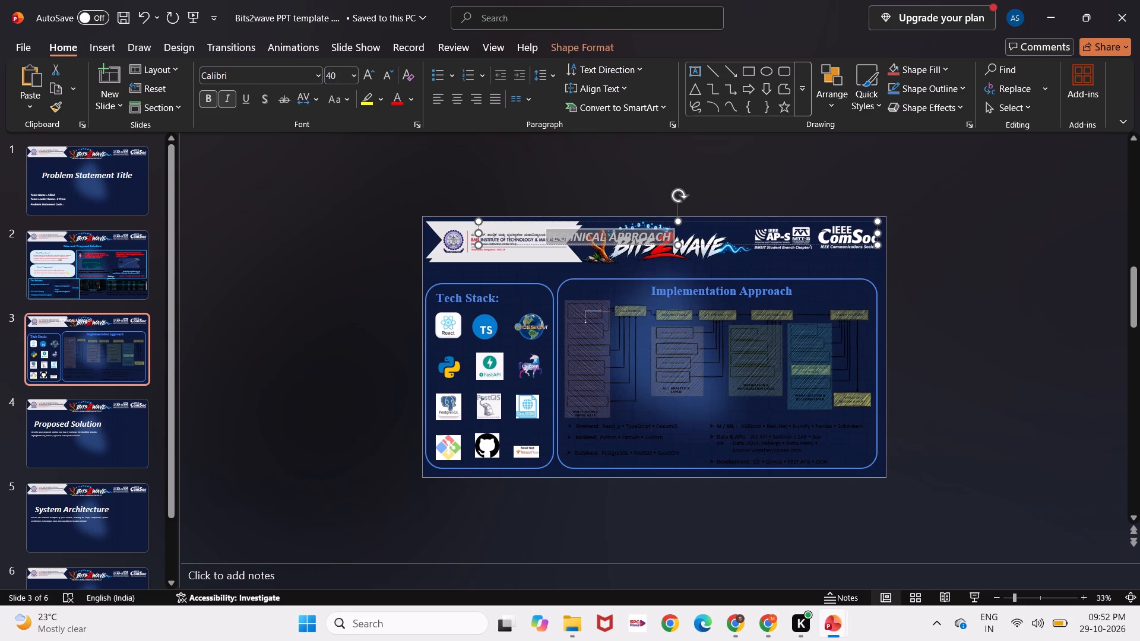
# Move the "TECHNICAL APPROACH" title directly beneath the Bits2Wave logo, above the Implementation Approach box.
pyautogui.moveTo(558, 245); pyautogui.dragTo(596, 278)
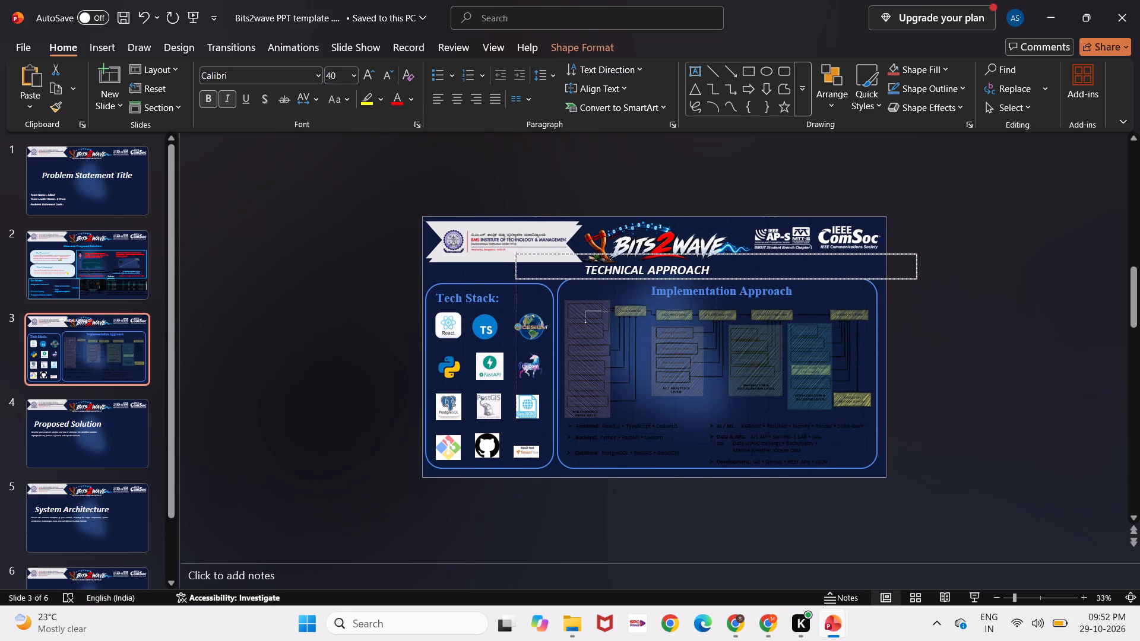
pyautogui.moveTo(596, 278); pyautogui.dragTo(616, 277)
pyautogui.click(425, 269)
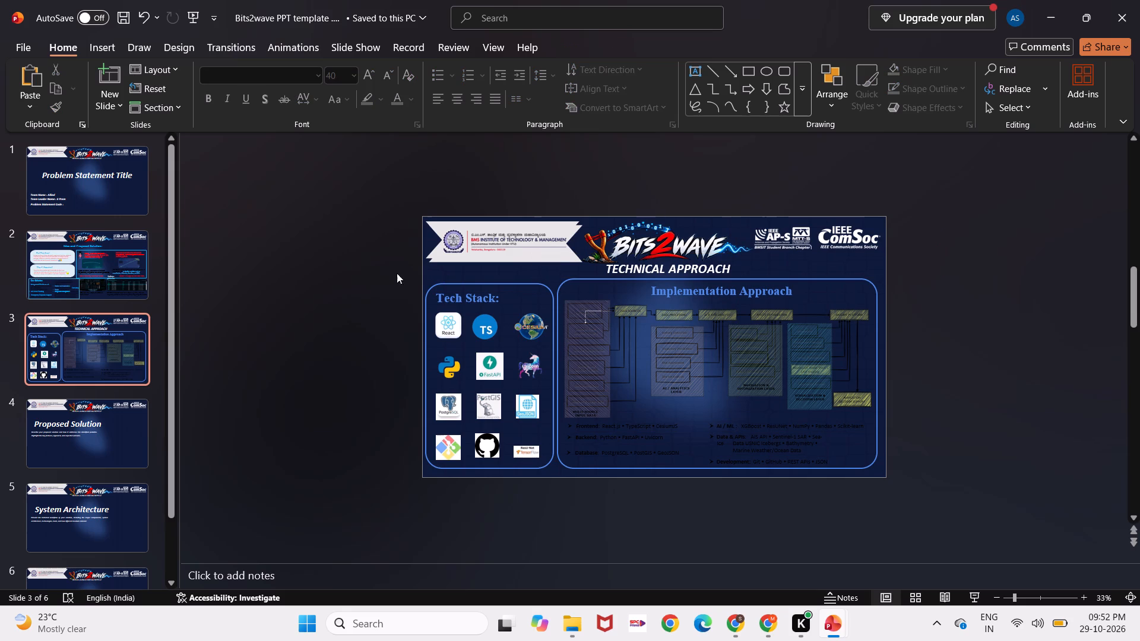
# On slide 4, insert a slide zoom of slide 4 itself and place it below the Proposed Solution description.
pyautogui.click(104, 440)
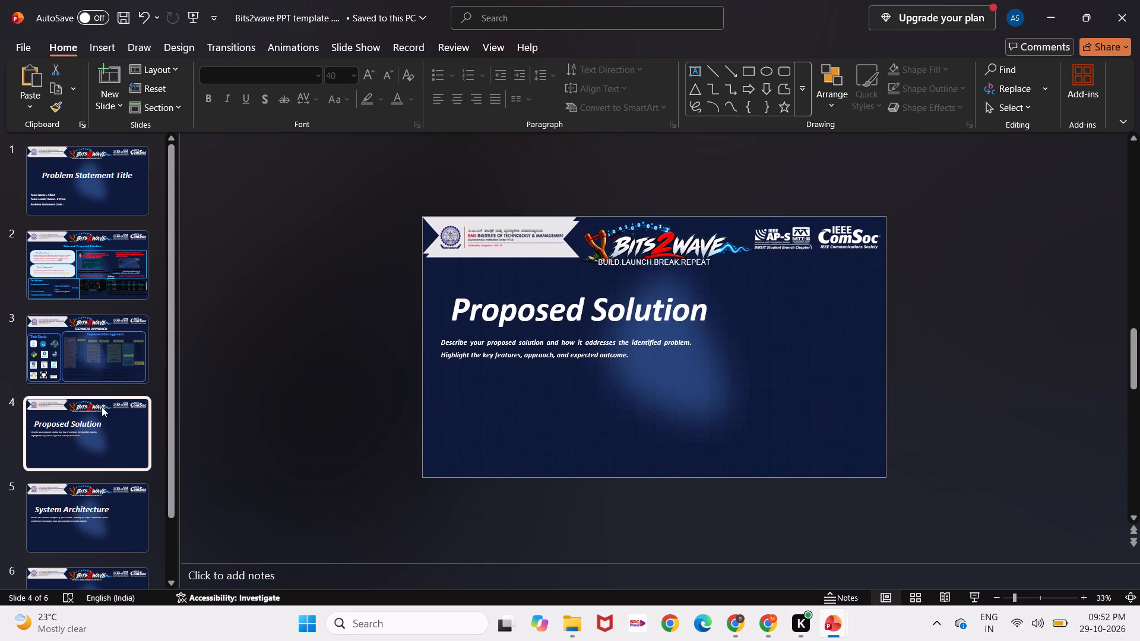
pyautogui.moveTo(107, 364); pyautogui.dragTo(813, 544)
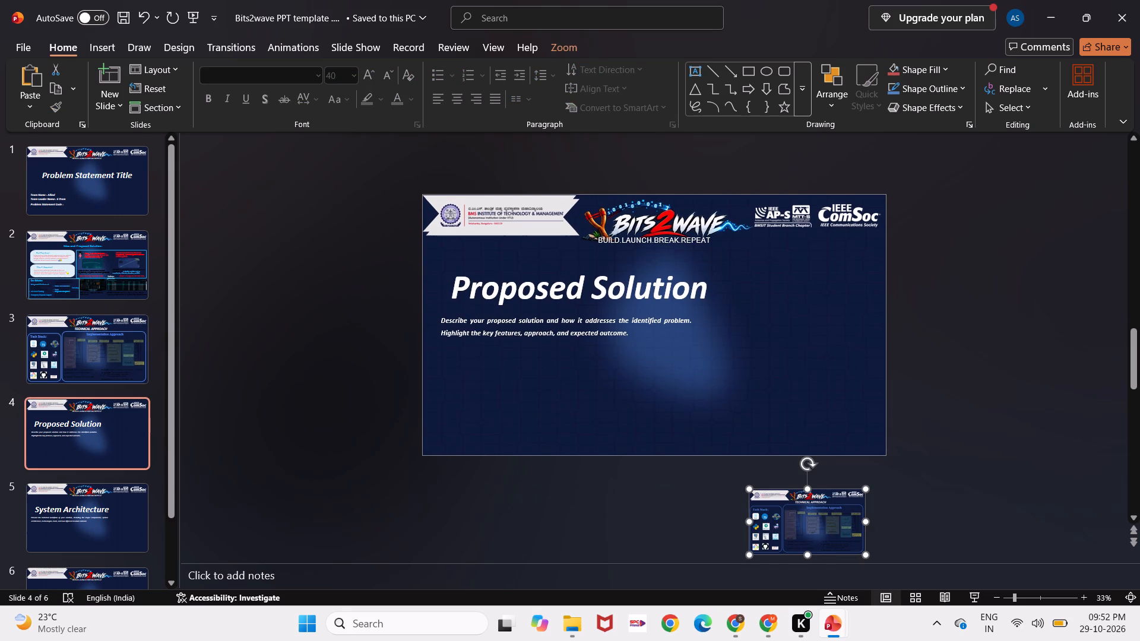
pyautogui.hotkey('ctrl', 'z')
pyautogui.moveTo(78, 411); pyautogui.dragTo(414, 480)
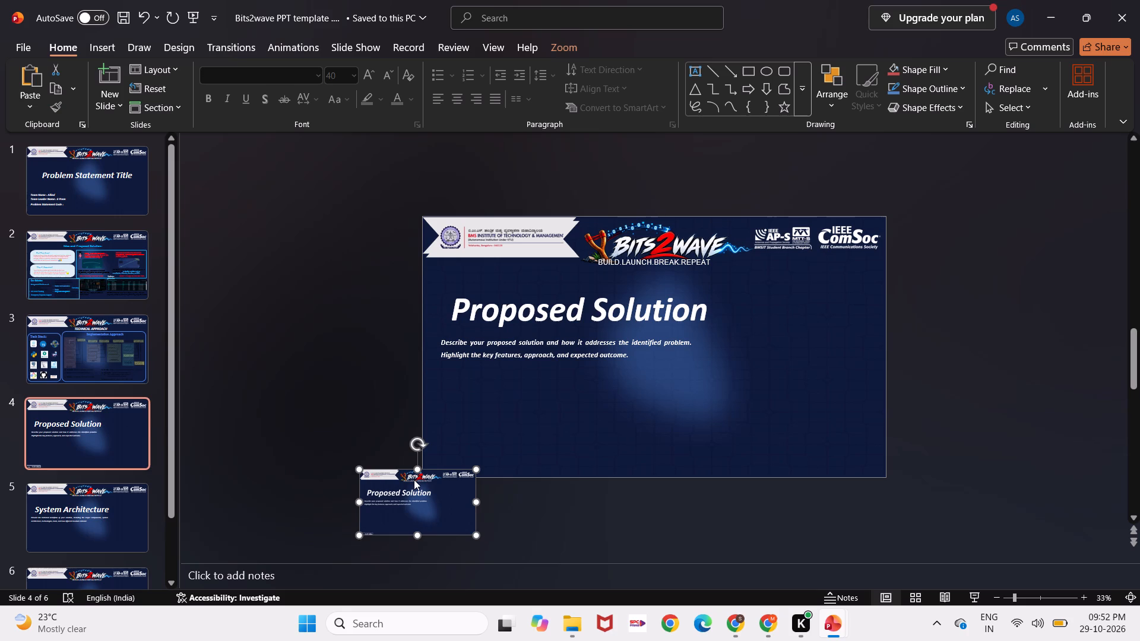
pyautogui.moveTo(413, 496); pyautogui.dragTo(524, 426)
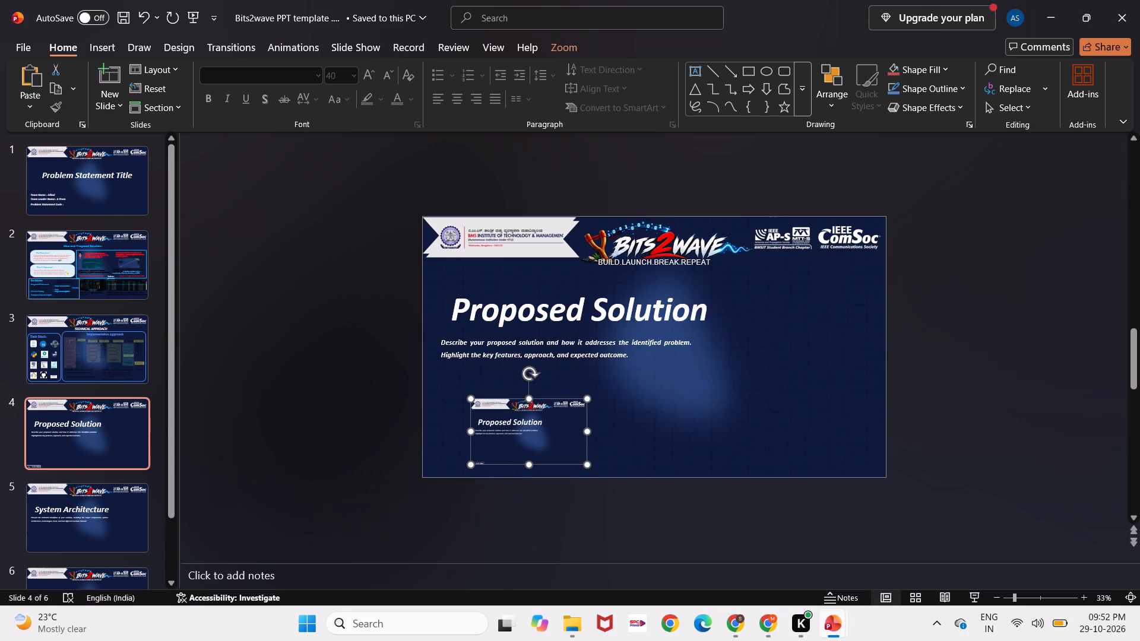
# Start the slide show from slide 4 to preview the inserted slide zoom.
pyautogui.click(970, 601)
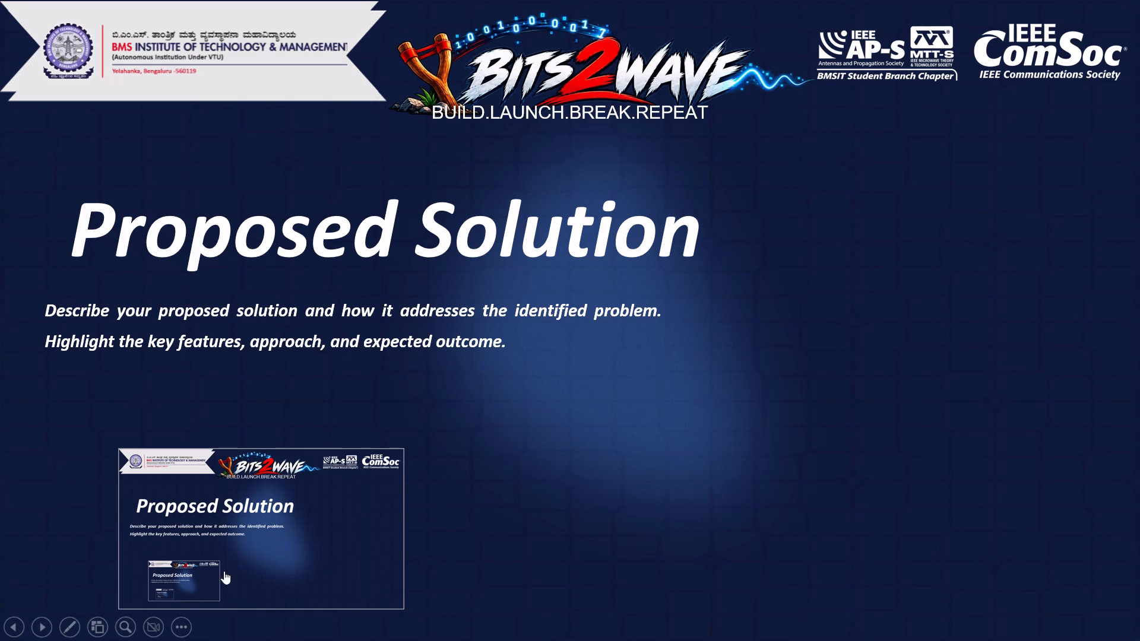
# Follow the slide zoom on slide 4 repeatedly in the slide show, and end the show.
pyautogui.click(177, 586)
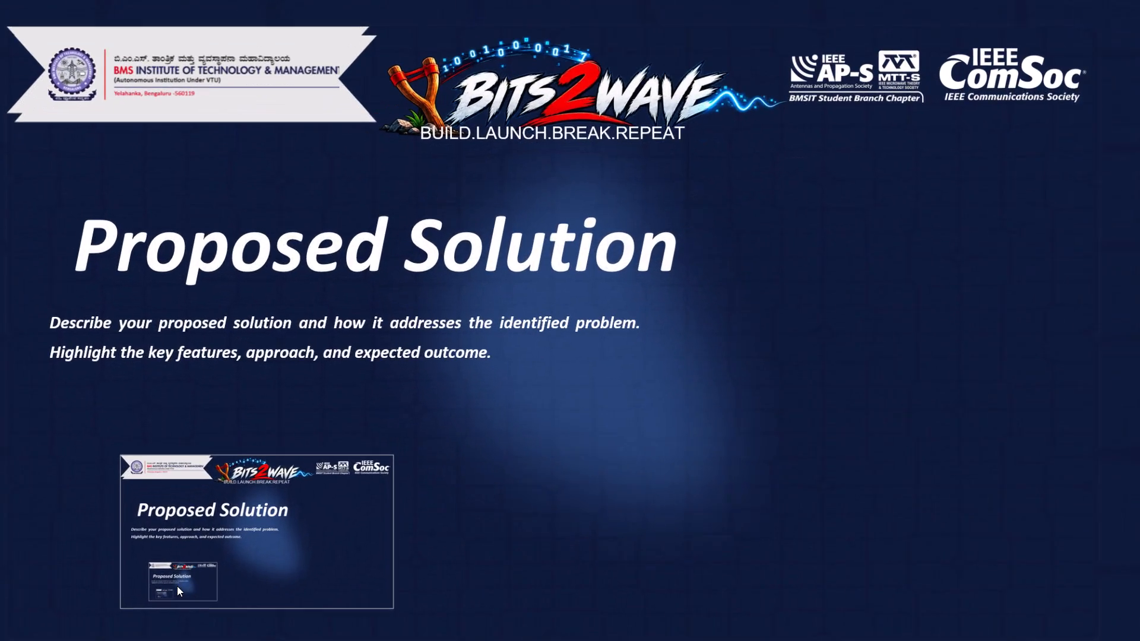
pyautogui.click(182, 577)
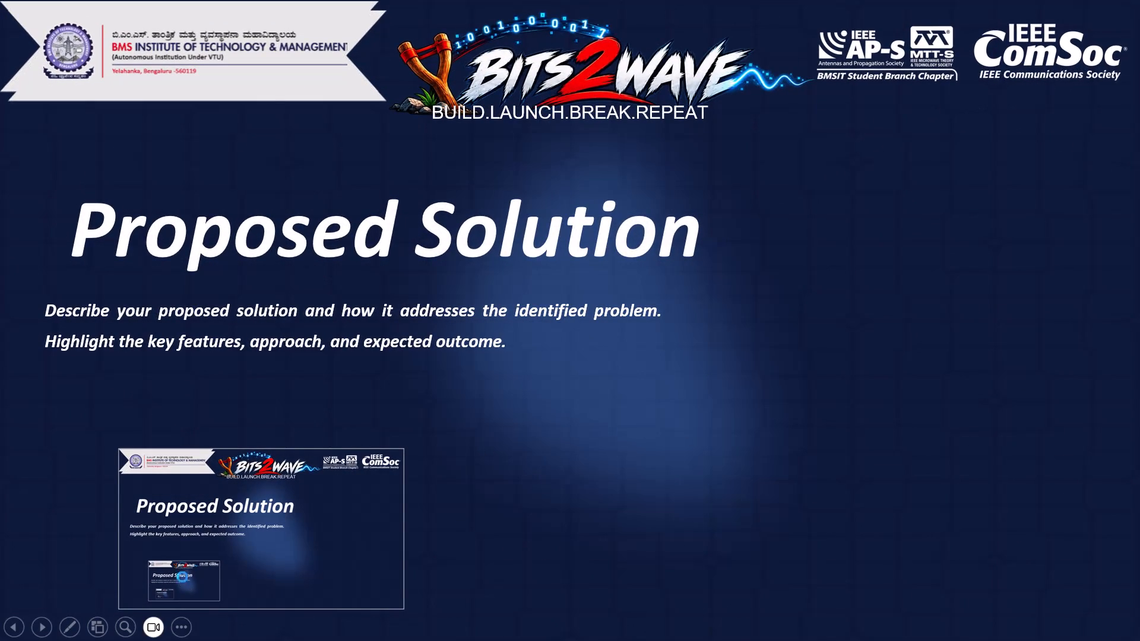
pyautogui.click(182, 577)
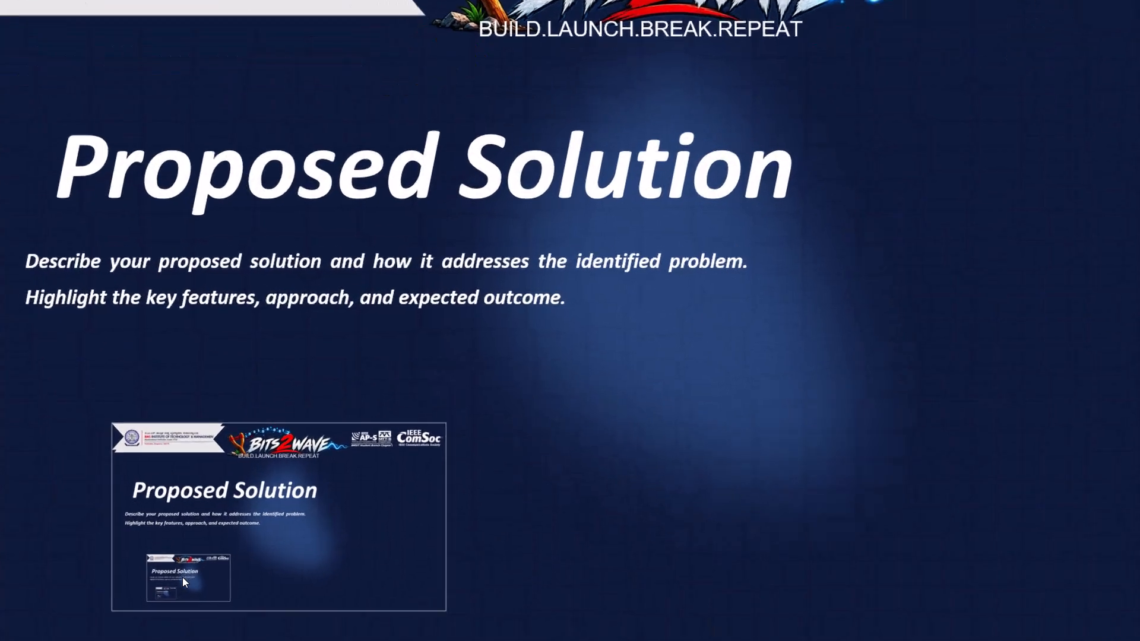
pyautogui.press('Escape')
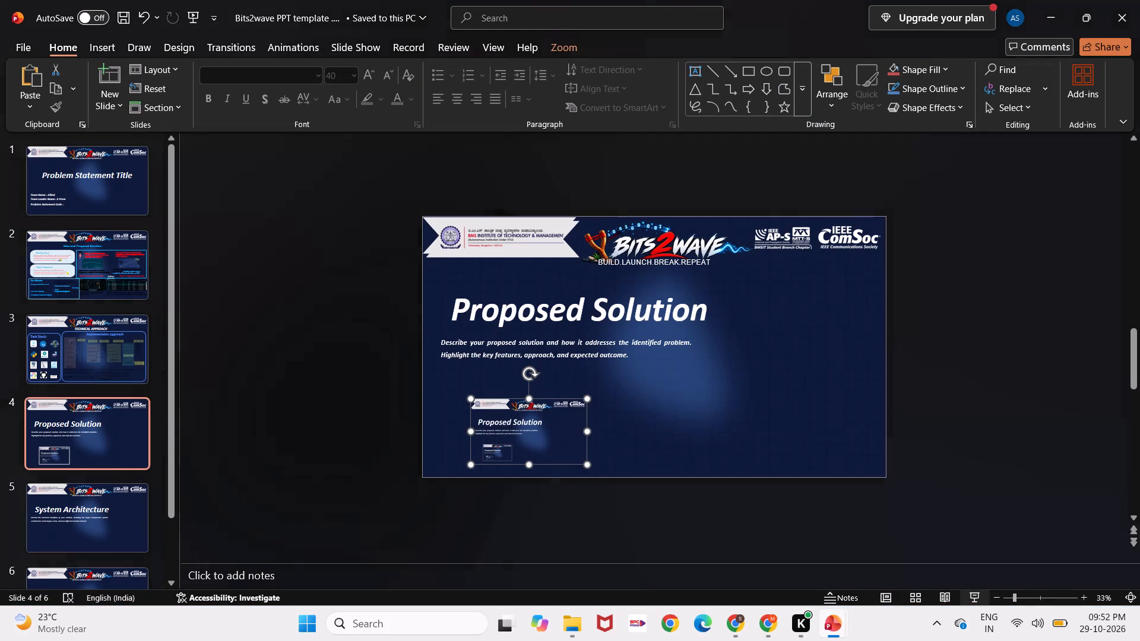
# Undo the placement and insertion of the slide zoom on slide 4.
pyautogui.click(135, 334)
pyautogui.click(104, 423)
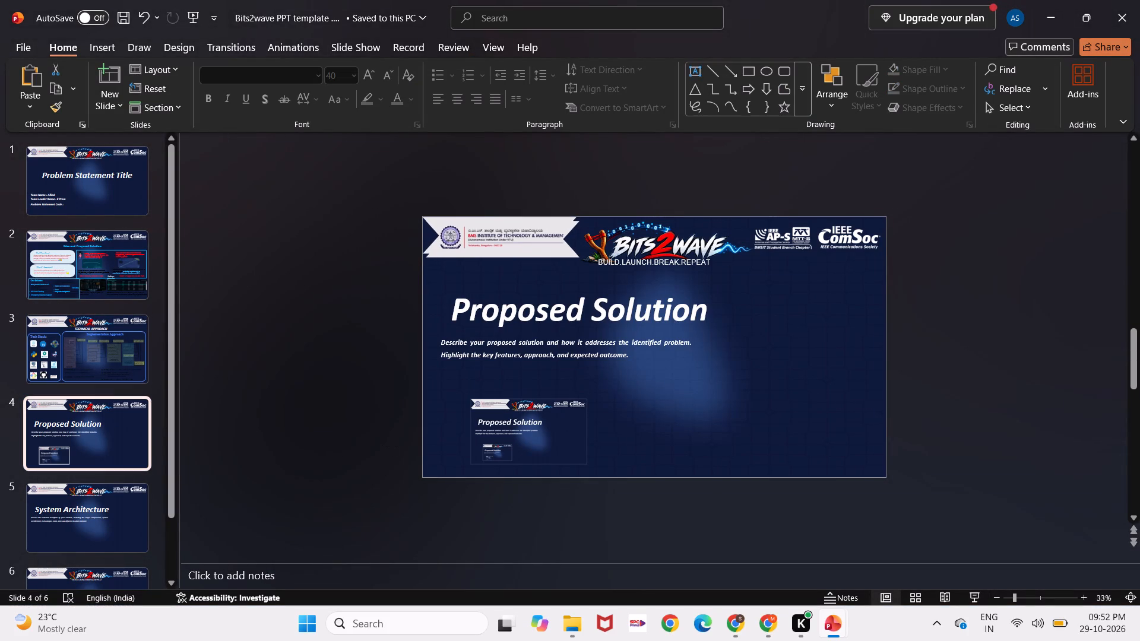
pyautogui.hotkey('ctrl', 'z')
pyautogui.hotkey('ctrl', 'z')
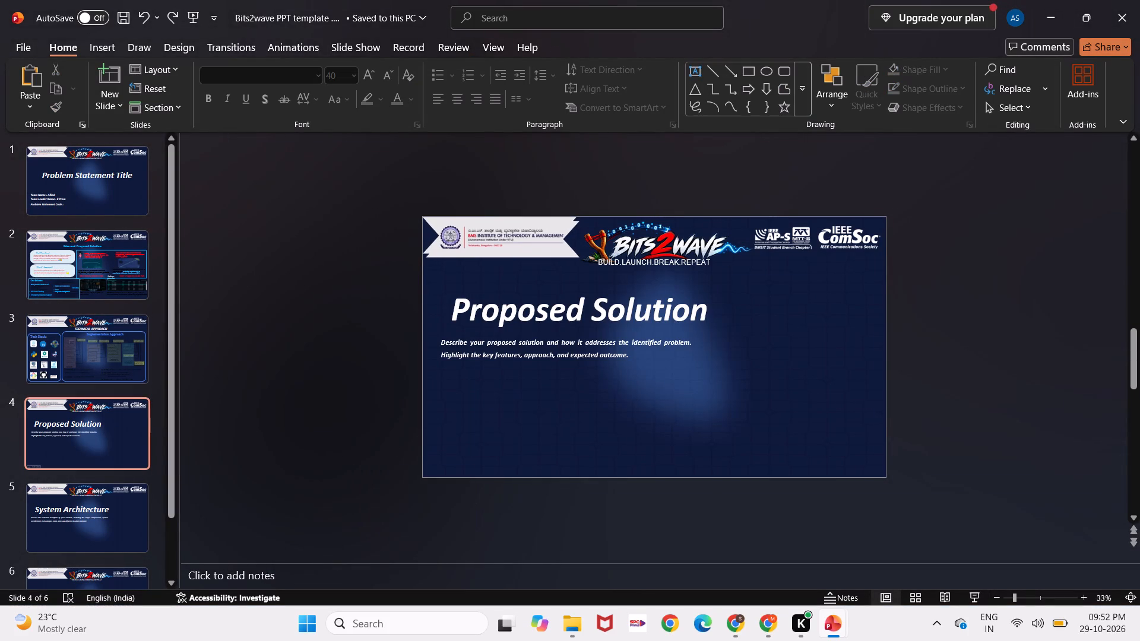
# Preview slide 3, Technical Approach, as a full-screen slide show and return to editing.
pyautogui.click(148, 369)
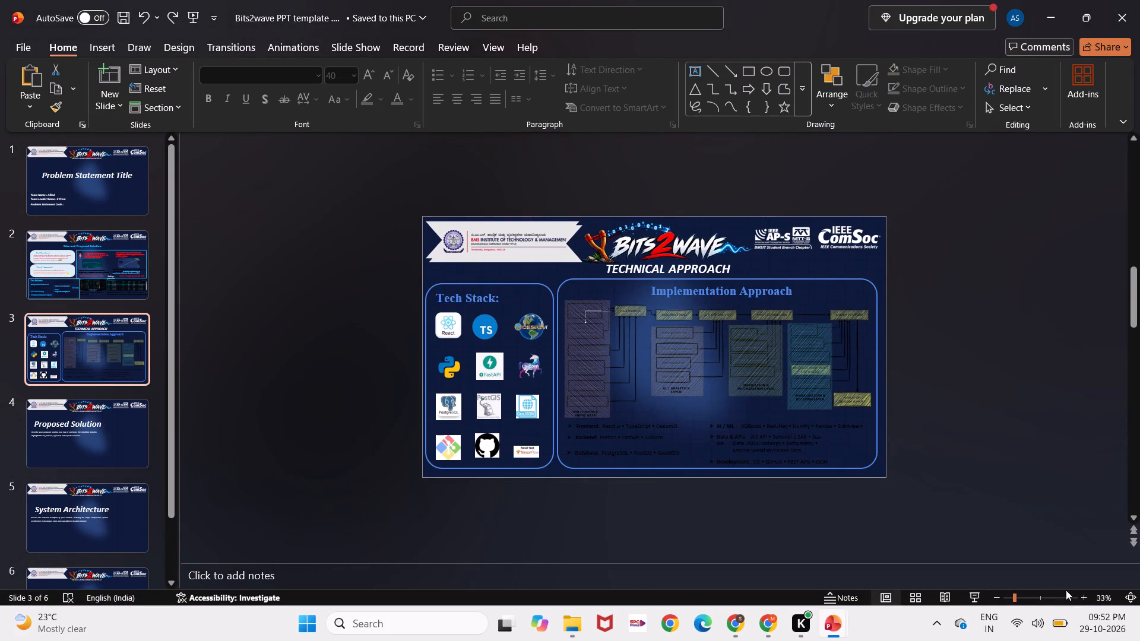
pyautogui.click(976, 597)
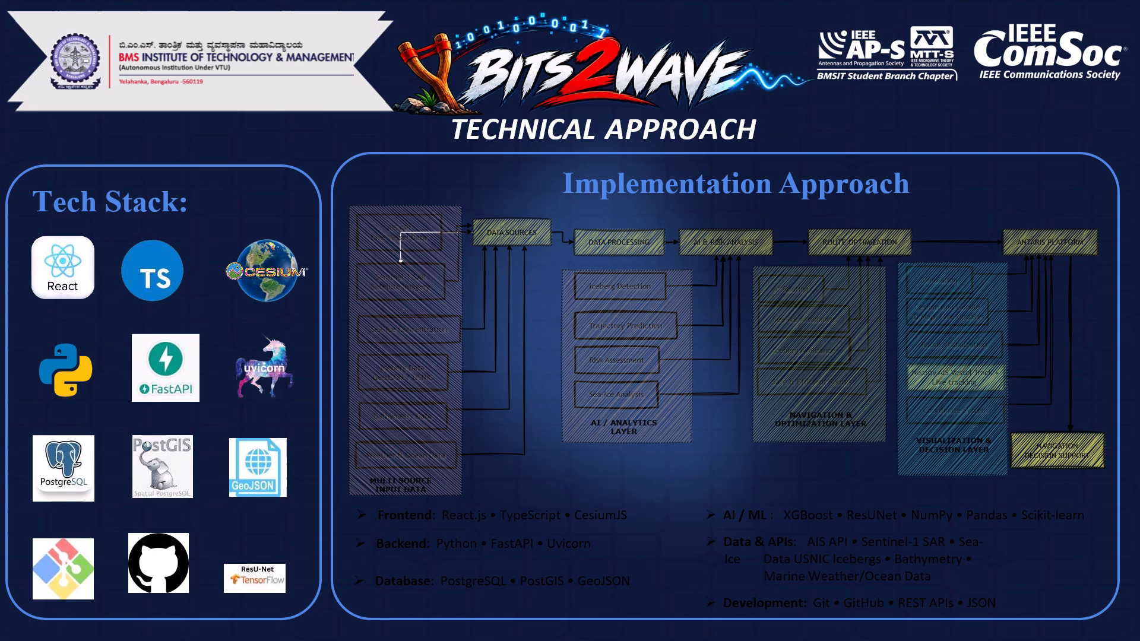
pyautogui.press('Escape')
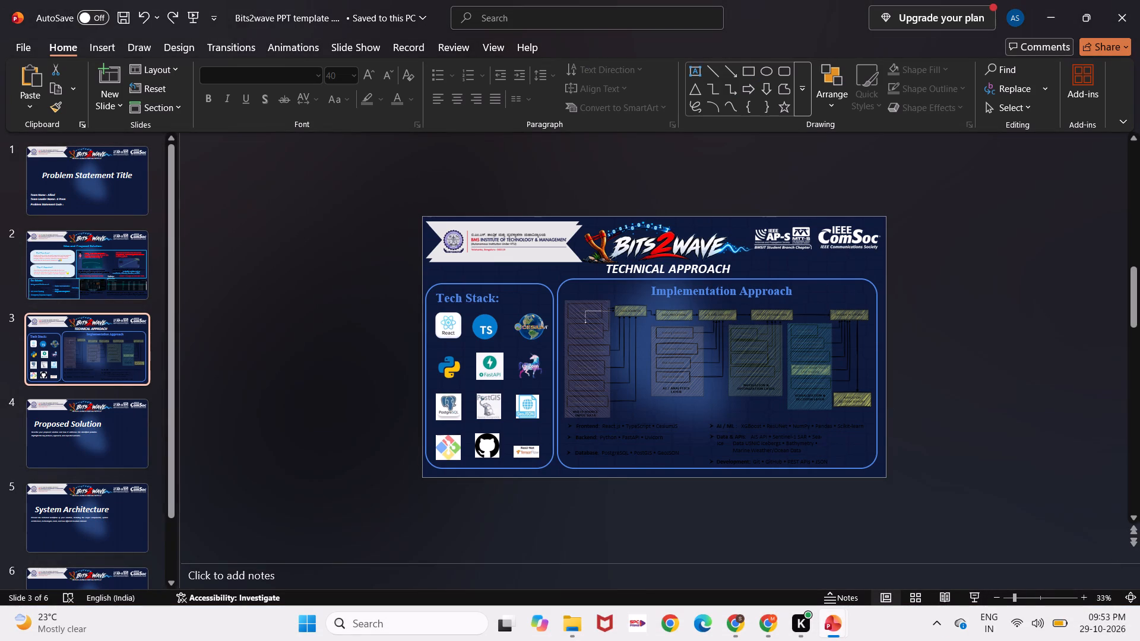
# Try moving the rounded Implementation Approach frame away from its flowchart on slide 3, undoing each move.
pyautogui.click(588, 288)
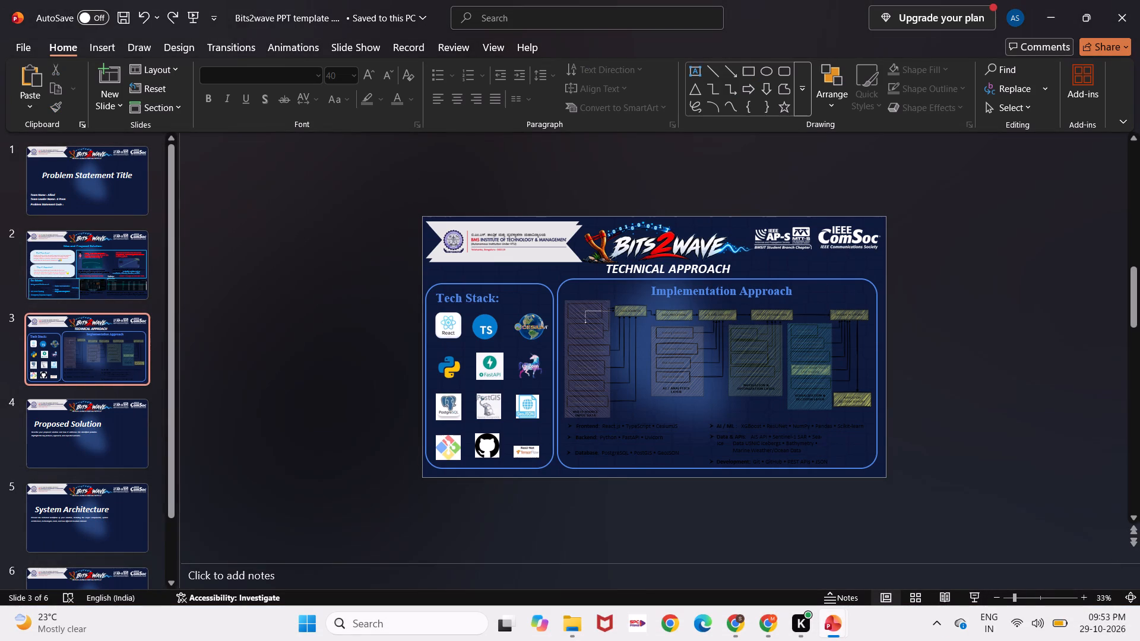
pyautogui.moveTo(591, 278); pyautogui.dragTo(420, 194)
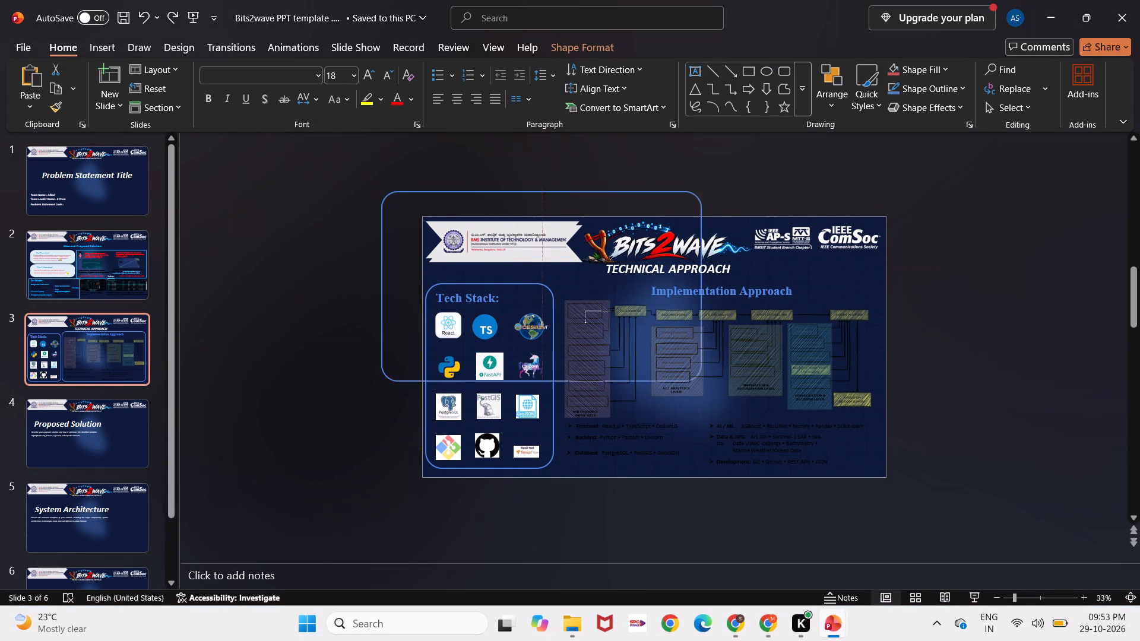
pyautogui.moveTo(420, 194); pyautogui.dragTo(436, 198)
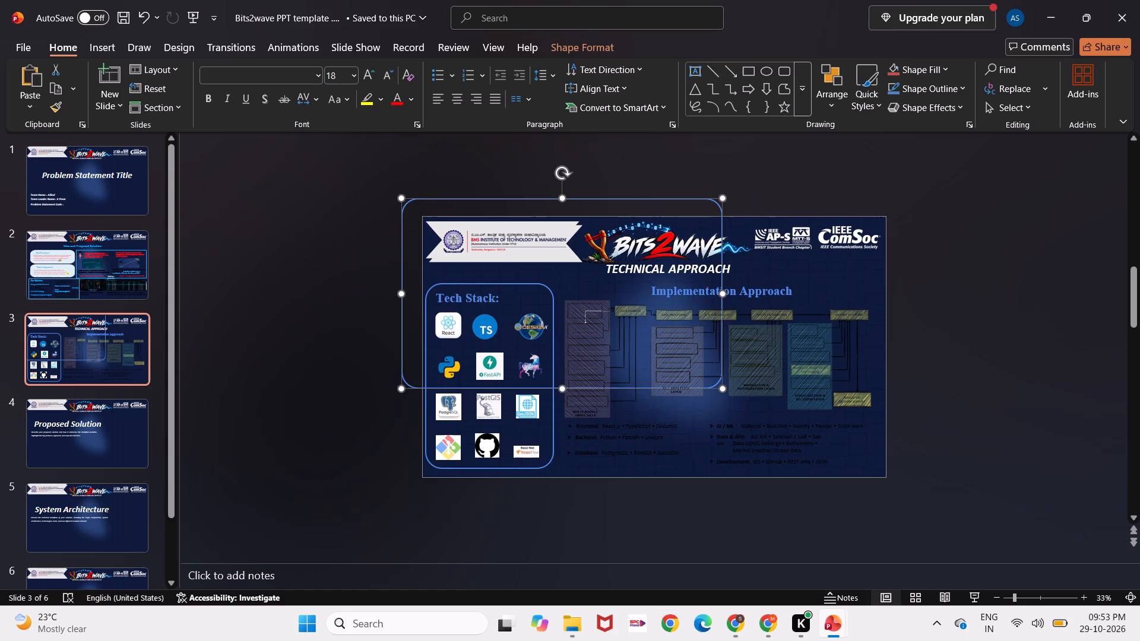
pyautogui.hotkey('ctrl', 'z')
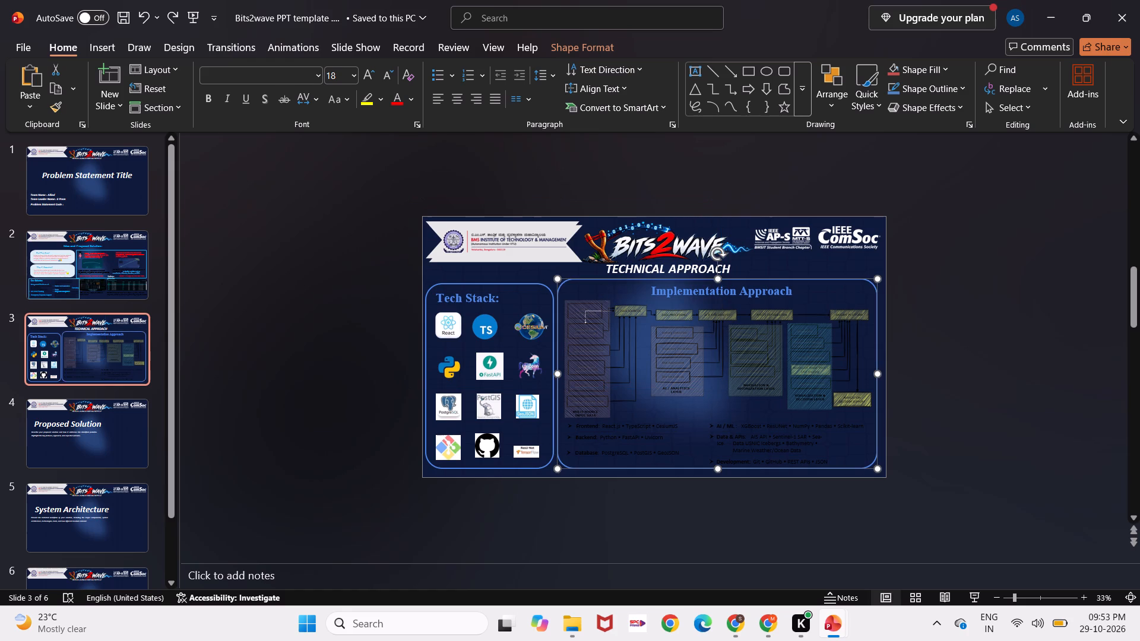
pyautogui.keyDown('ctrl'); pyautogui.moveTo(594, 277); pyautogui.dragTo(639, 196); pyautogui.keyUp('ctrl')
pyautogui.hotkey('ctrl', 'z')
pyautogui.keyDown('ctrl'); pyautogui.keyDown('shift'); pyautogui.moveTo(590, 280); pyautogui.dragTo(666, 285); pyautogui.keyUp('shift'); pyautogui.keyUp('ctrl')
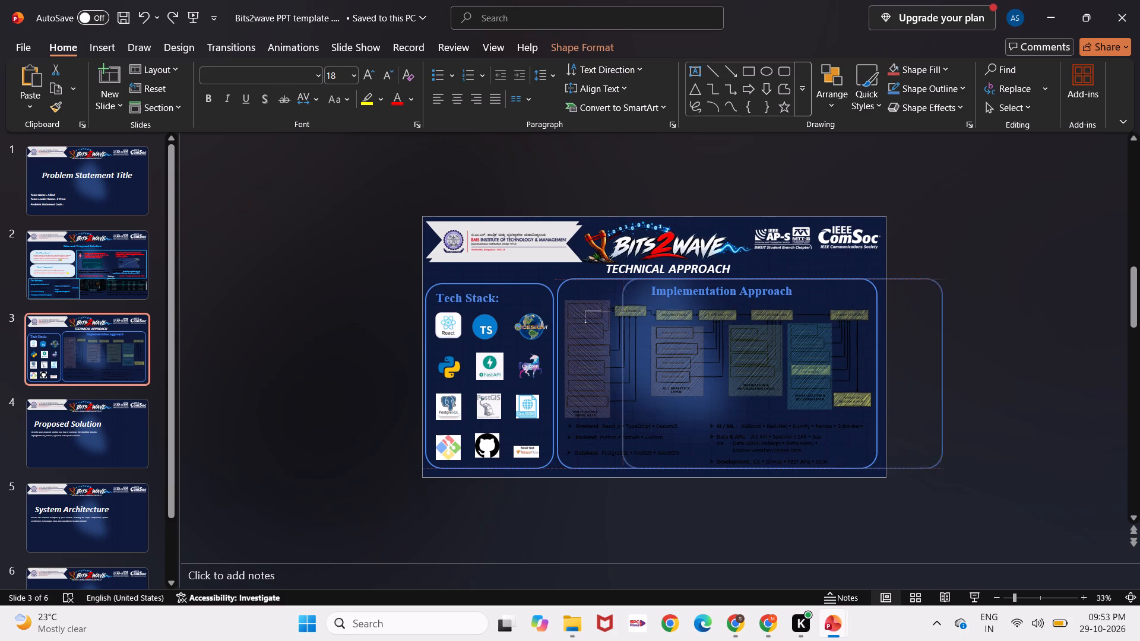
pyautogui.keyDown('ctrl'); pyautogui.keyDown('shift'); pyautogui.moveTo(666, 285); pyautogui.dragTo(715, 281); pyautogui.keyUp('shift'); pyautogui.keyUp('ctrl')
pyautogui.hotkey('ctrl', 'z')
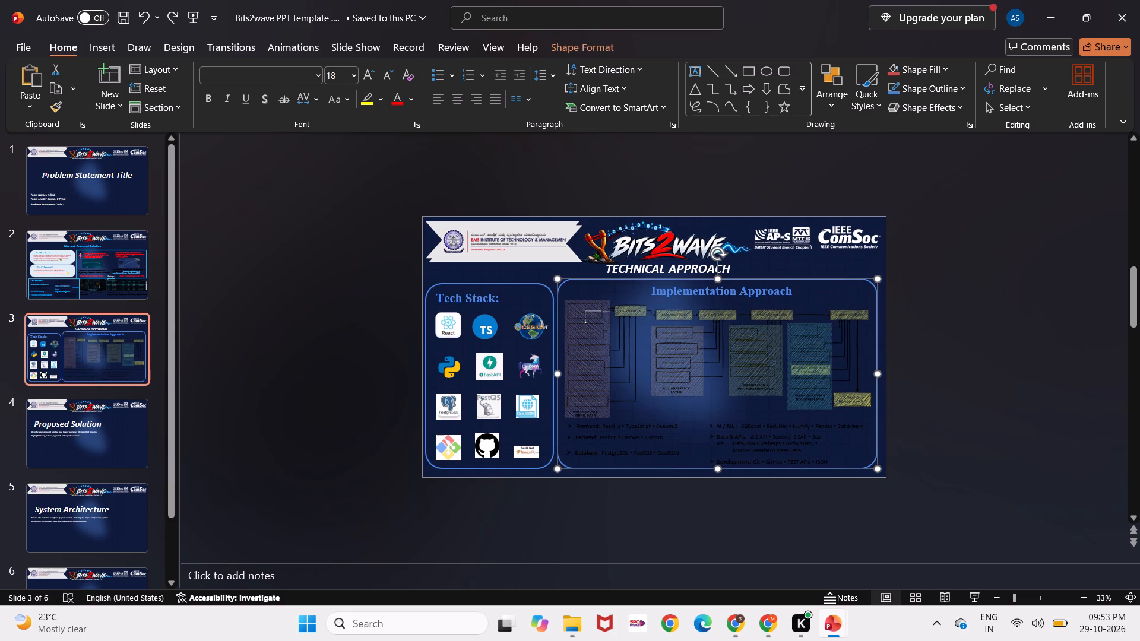
# Shift one rounded Implementation Approach frame partly beyond the slide's right edge and fill it with a grey theme colour.
pyautogui.keyDown('ctrl'); pyautogui.keyDown('shift'); pyautogui.moveTo(672, 278); pyautogui.dragTo(838, 279); pyautogui.keyUp('shift'); pyautogui.keyUp('ctrl')
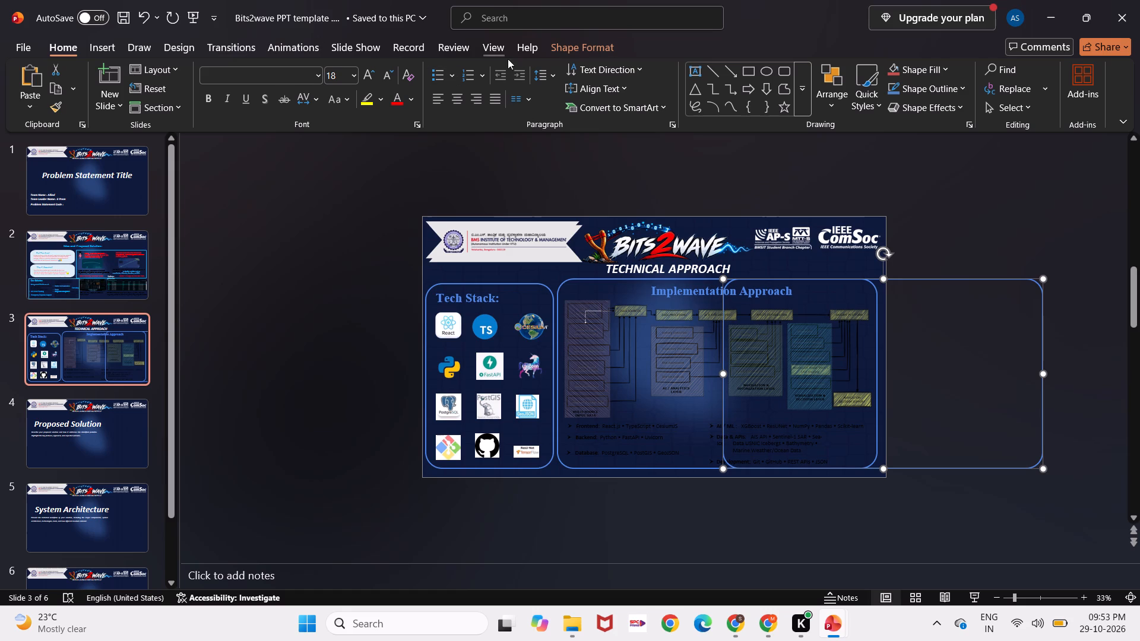
pyautogui.click(580, 43)
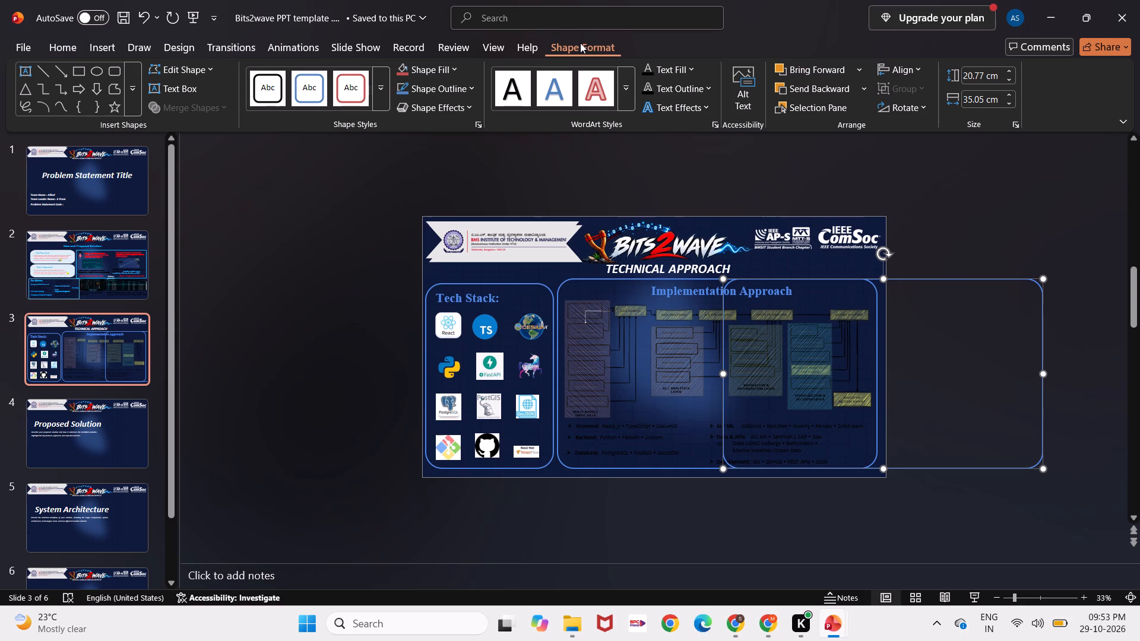
pyautogui.click(454, 65)
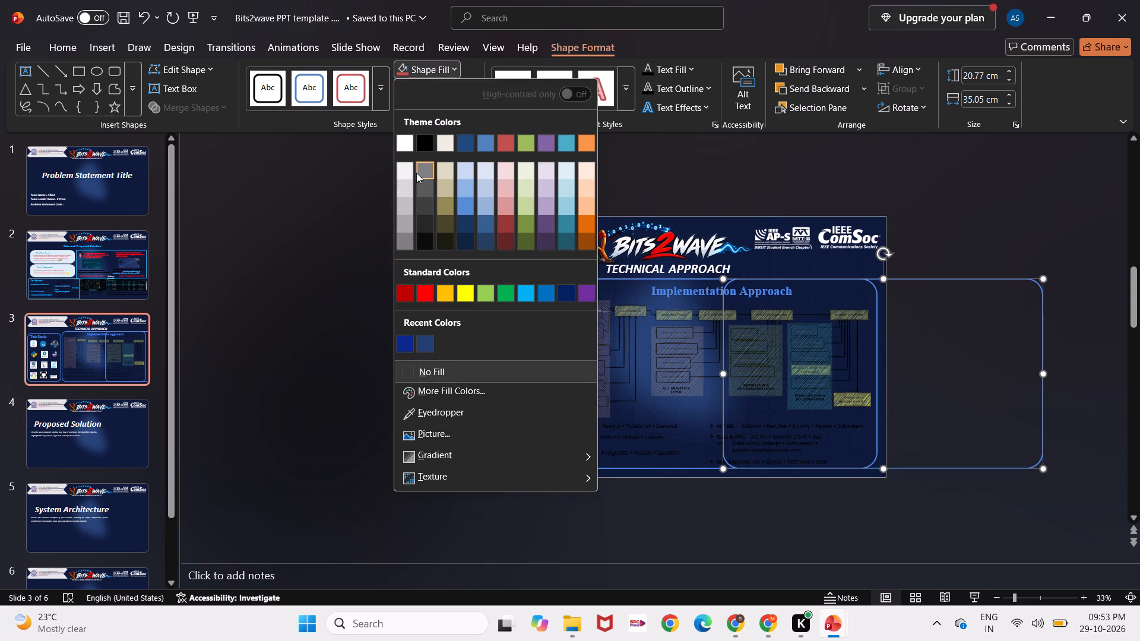
pyautogui.click(406, 215)
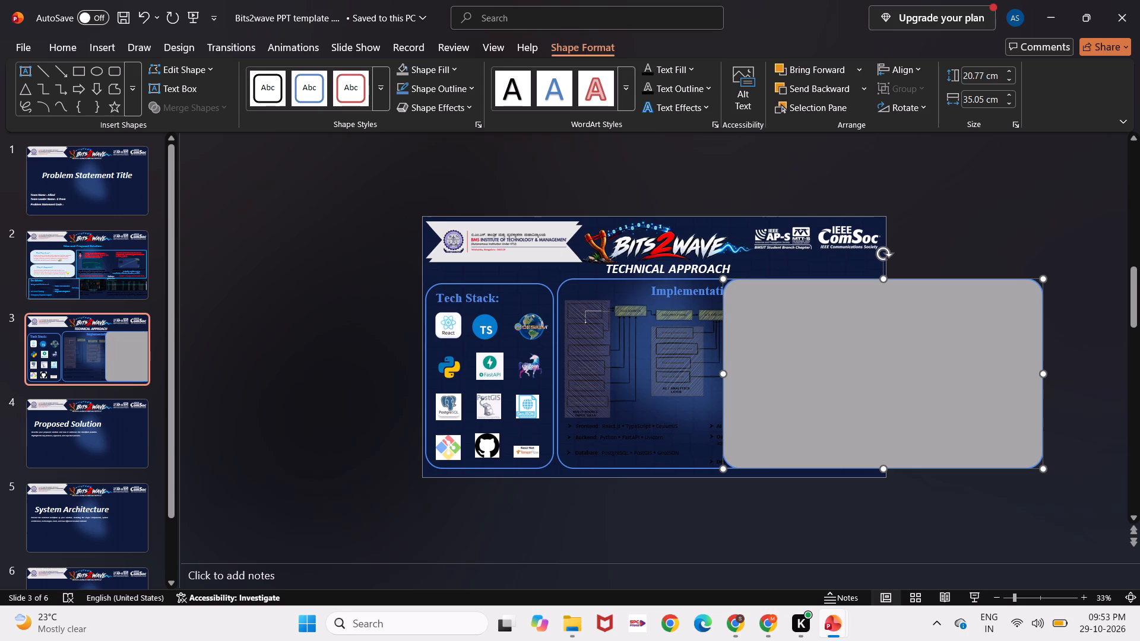
# Send the grey frame backward behind the flowchart and technology list, and move it back over the Implementation Approach area.
pyautogui.click(838, 85)
pyautogui.tripleClick(838, 85)
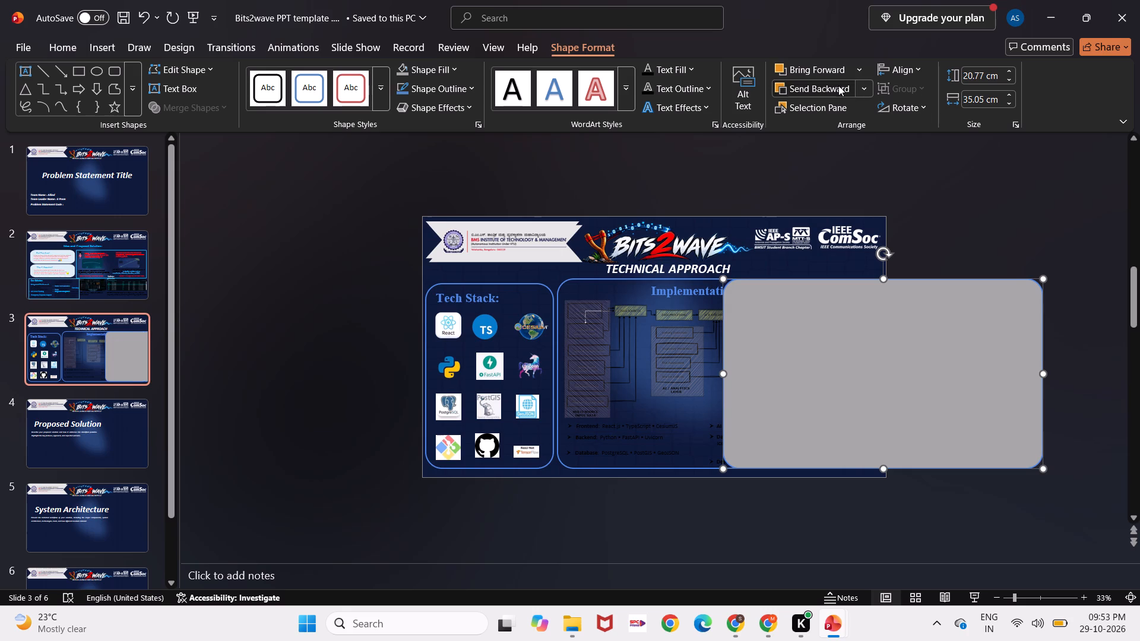
pyautogui.doubleClick(838, 85)
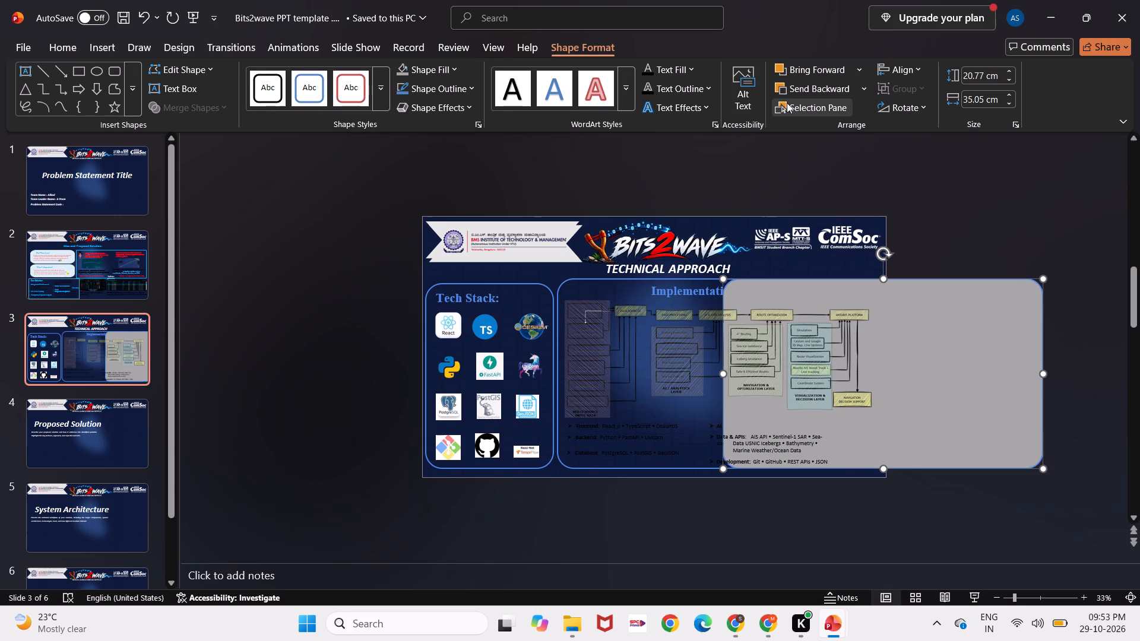
pyautogui.tripleClick(800, 93)
pyautogui.doubleClick(800, 93)
pyautogui.moveTo(957, 357); pyautogui.dragTo(795, 357)
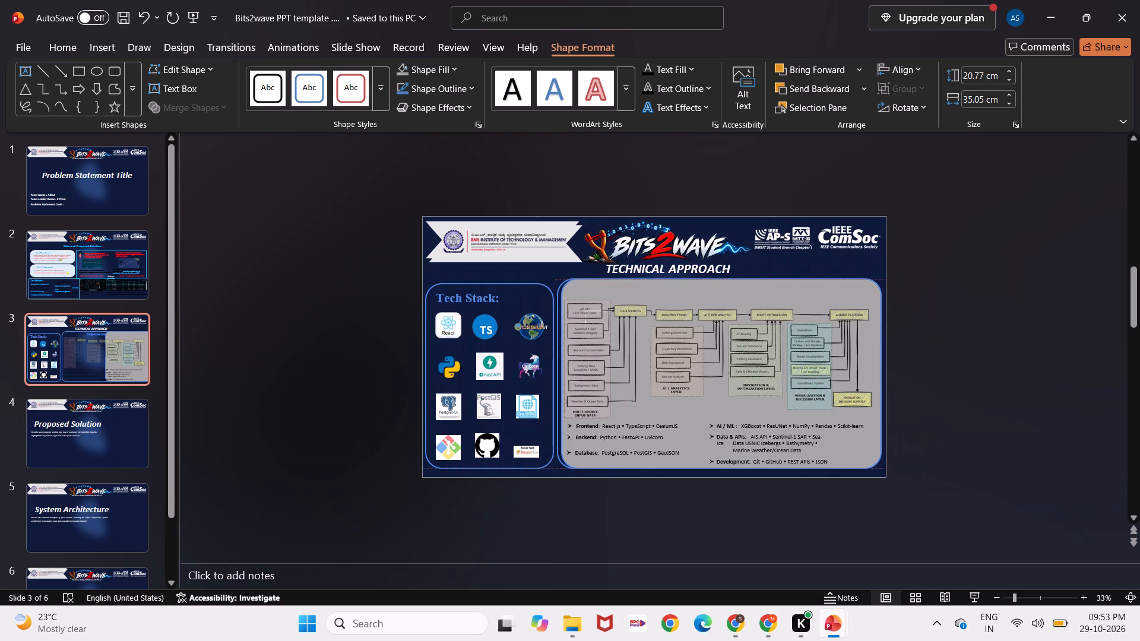
pyautogui.moveTo(795, 357); pyautogui.dragTo(790, 356)
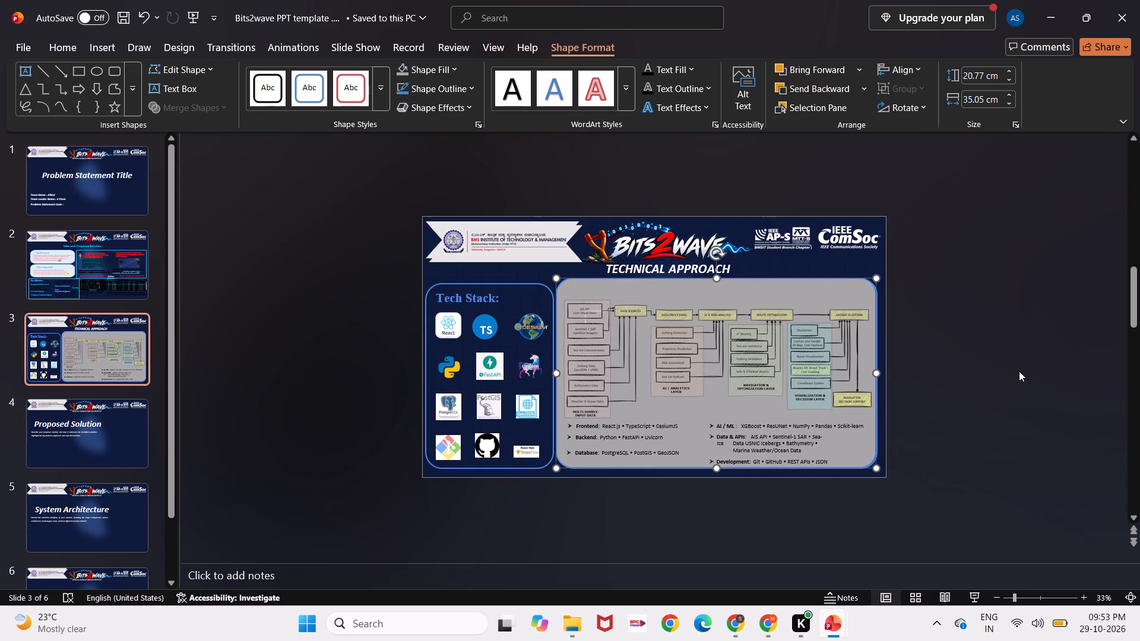
# Move the rounded Tech Stack frame off the slide's left side and fill it with the same grey.
pyautogui.click(520, 293)
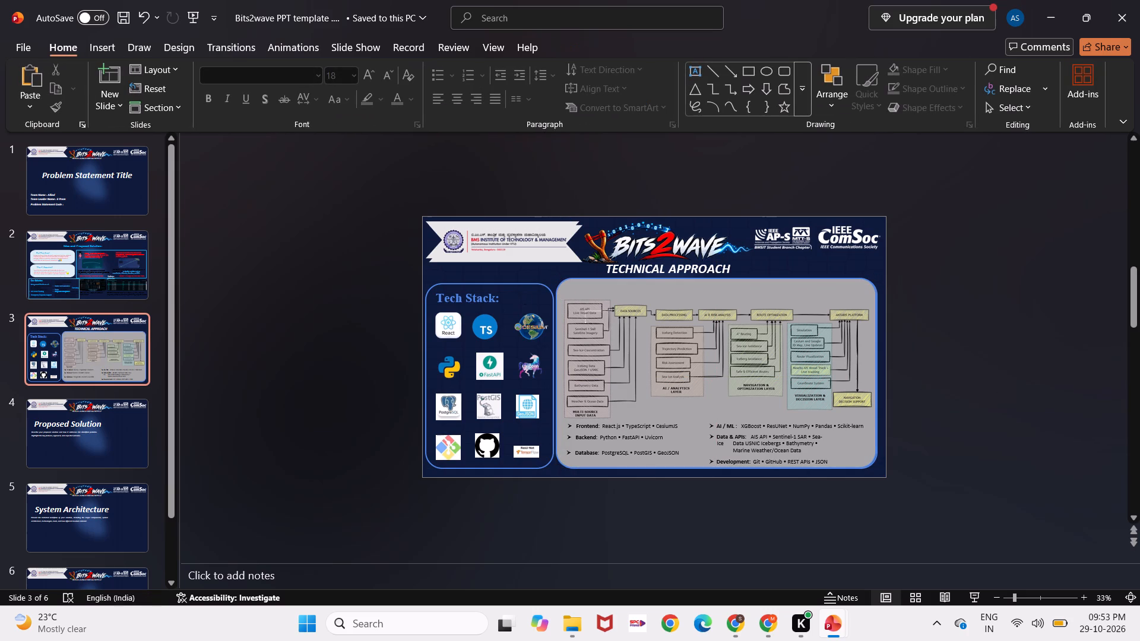
pyautogui.click(527, 283)
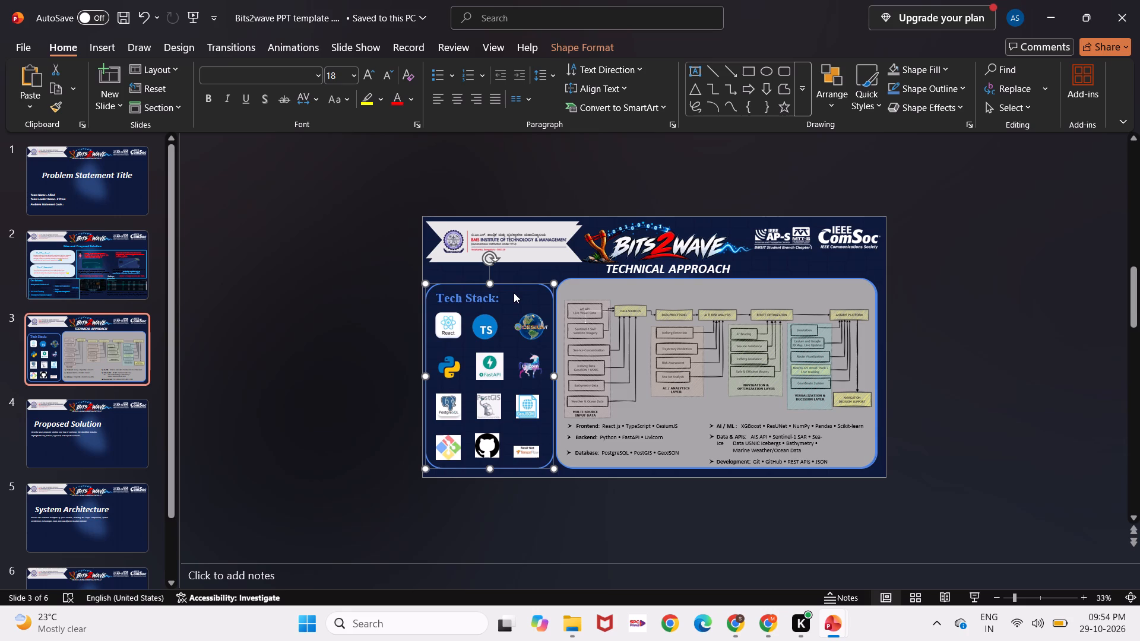
pyautogui.keyDown('ctrl'); pyautogui.keyDown('shift'); pyautogui.moveTo(530, 281); pyautogui.dragTo(388, 295); pyautogui.keyUp('shift'); pyautogui.keyUp('ctrl')
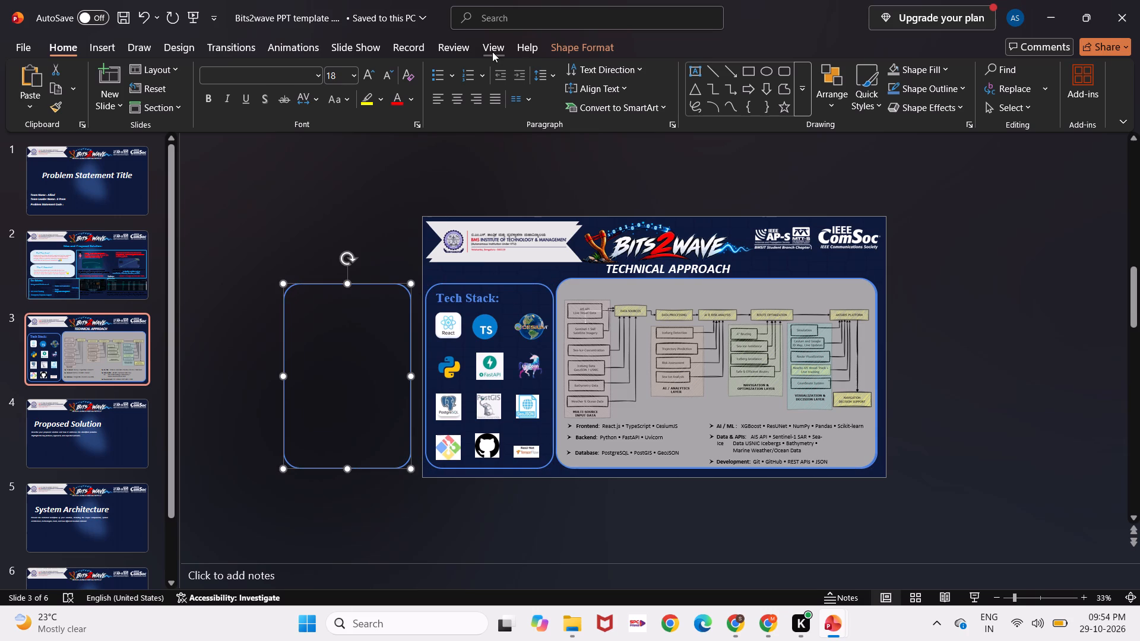
pyautogui.click(560, 58)
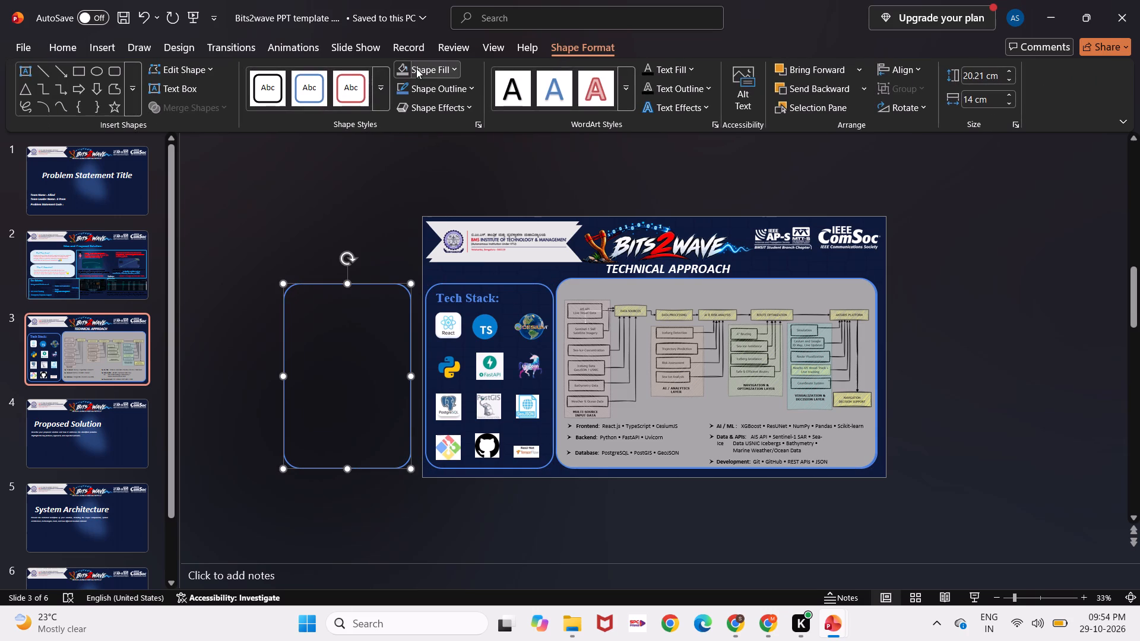
pyautogui.click(416, 68)
pyautogui.click(409, 66)
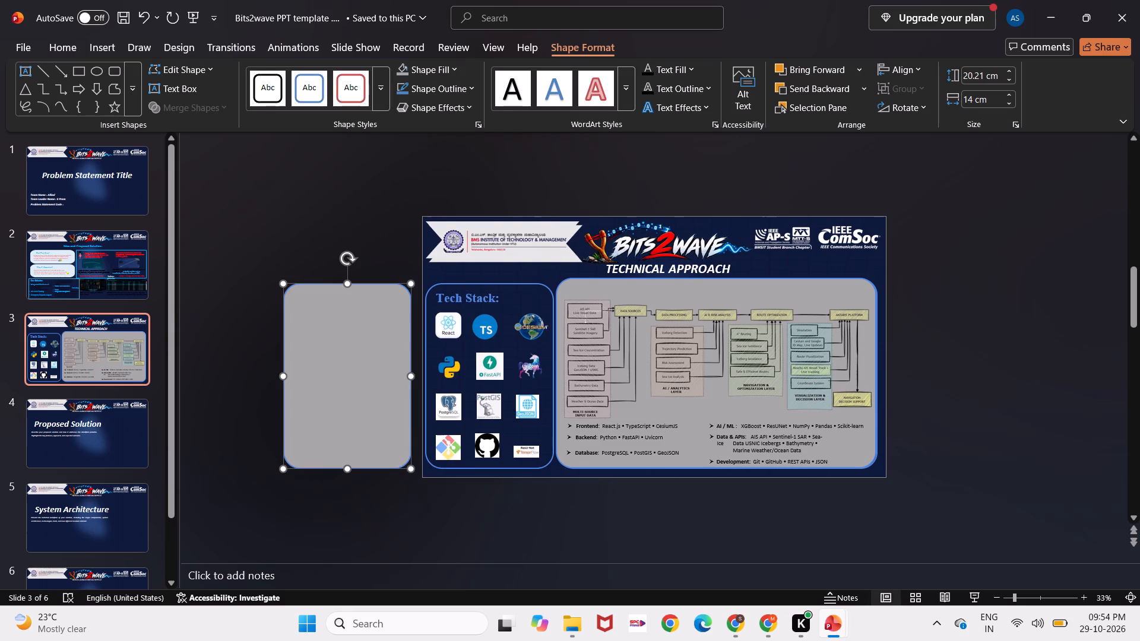
# Move the grey frame back over the Tech Stack area and send it backward behind the heading and logos.
pyautogui.moveTo(351, 303); pyautogui.dragTo(493, 302)
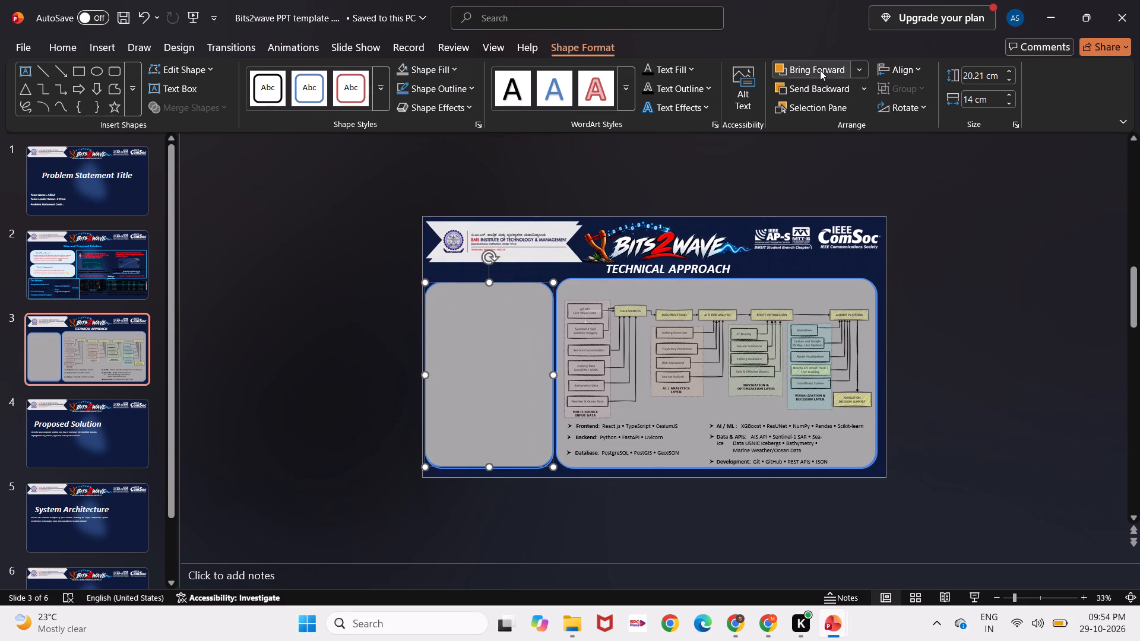
pyautogui.tripleClick(822, 83)
pyautogui.tripleClick(822, 83)
pyautogui.tripleClick(822, 83)
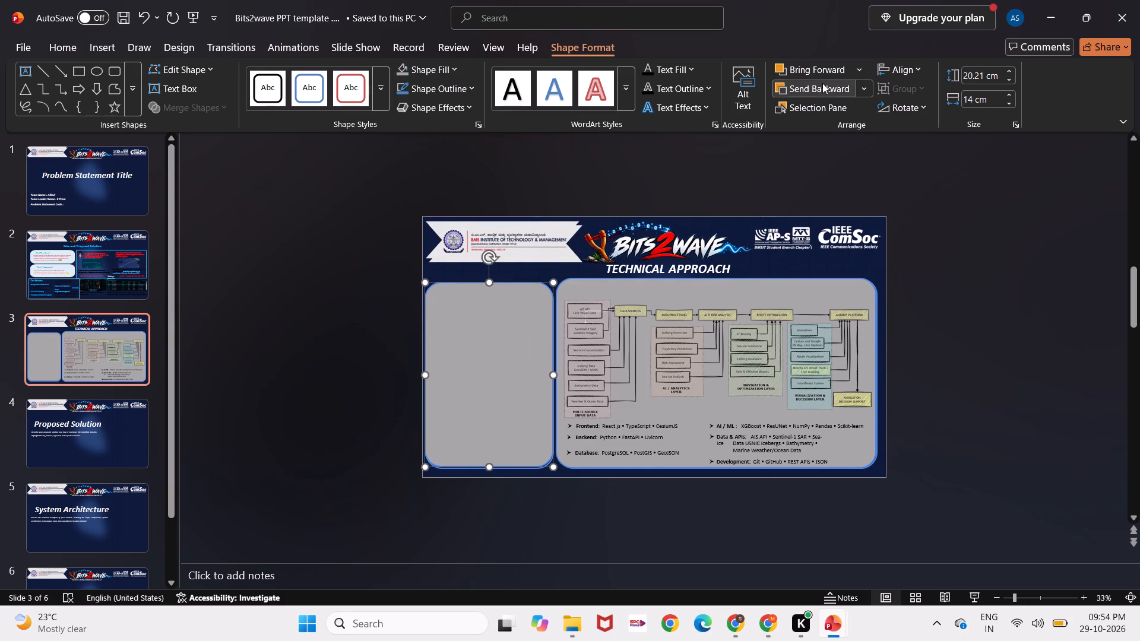
pyautogui.tripleClick(822, 83)
pyautogui.tripleClick(822, 83)
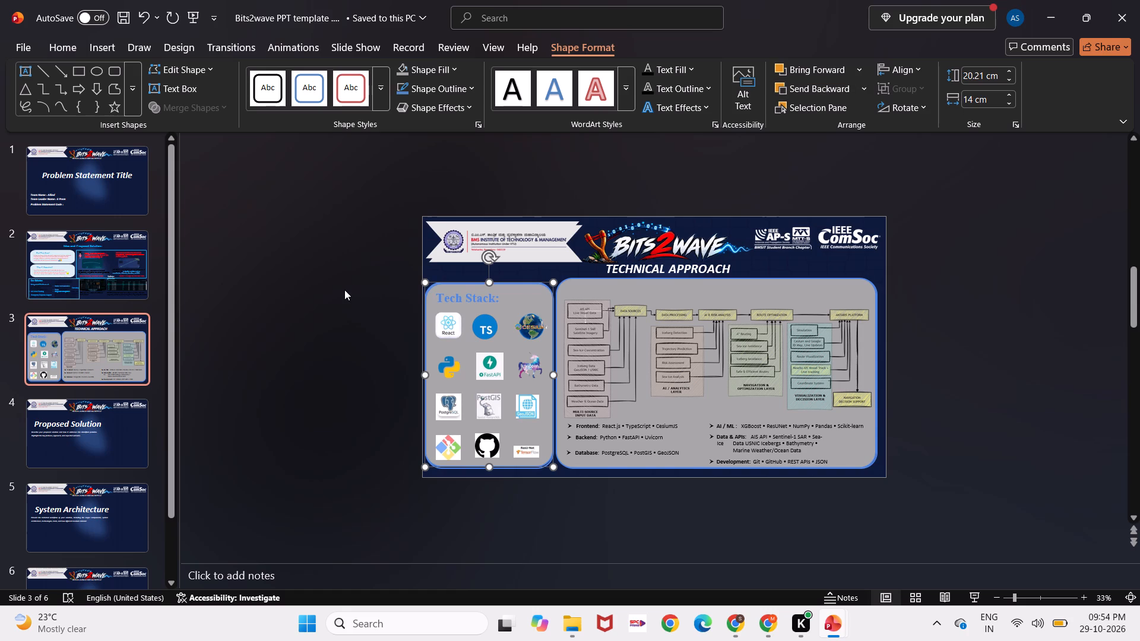
pyautogui.click(344, 290)
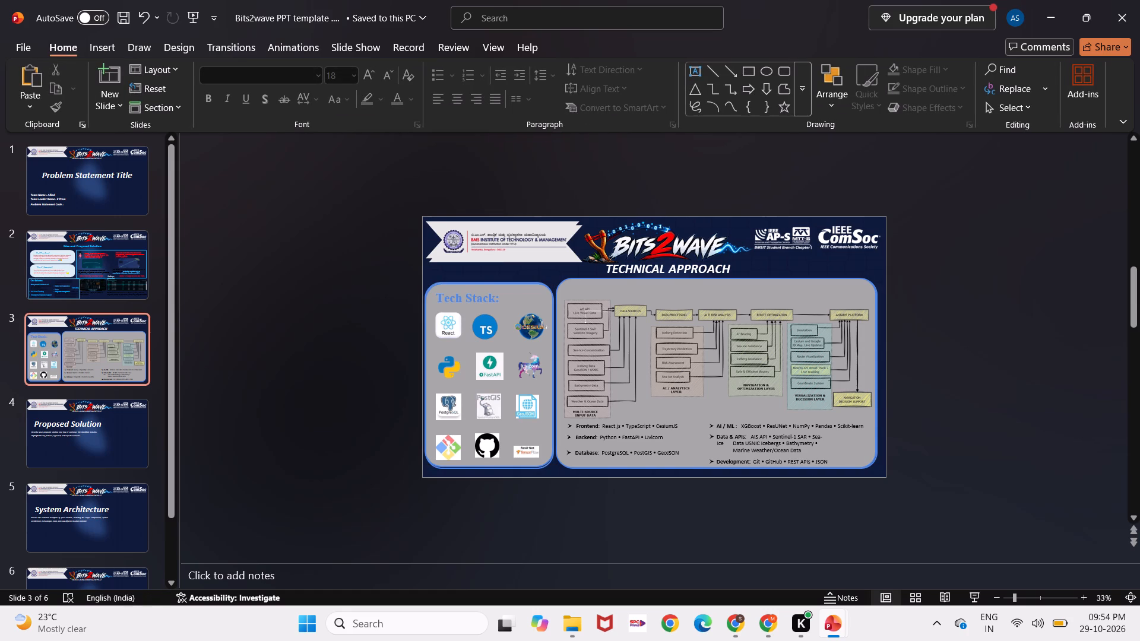
# Send the grey Tech Stack frame further backward behind its heading and logos on slide 3.
pyautogui.click(512, 296)
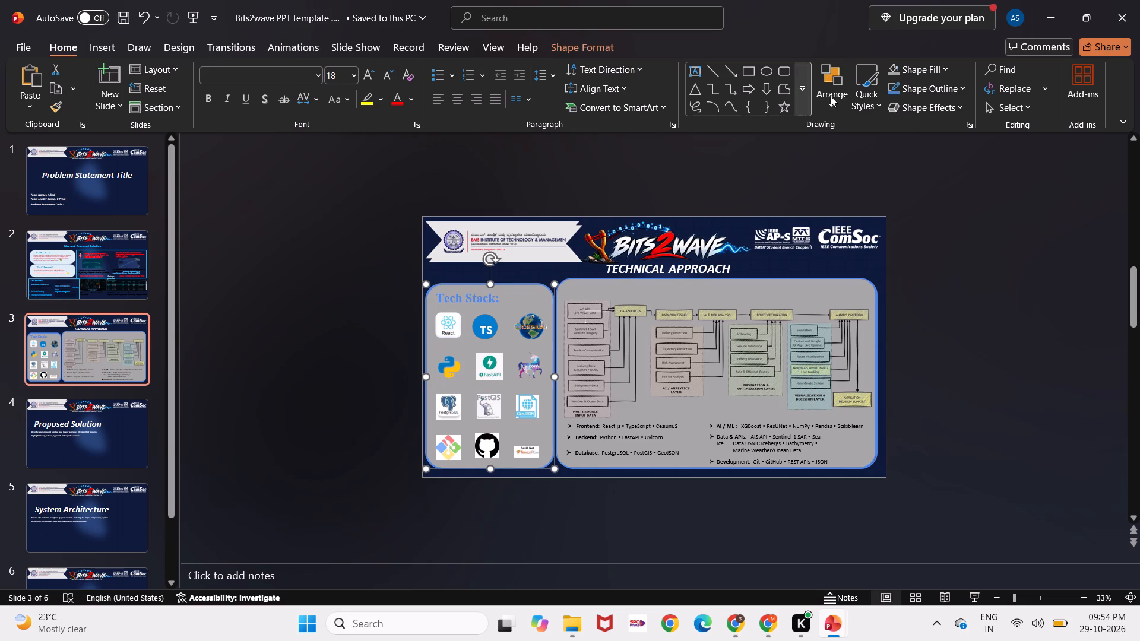
pyautogui.click(581, 47)
pyautogui.tripleClick(821, 81)
pyautogui.tripleClick(821, 81)
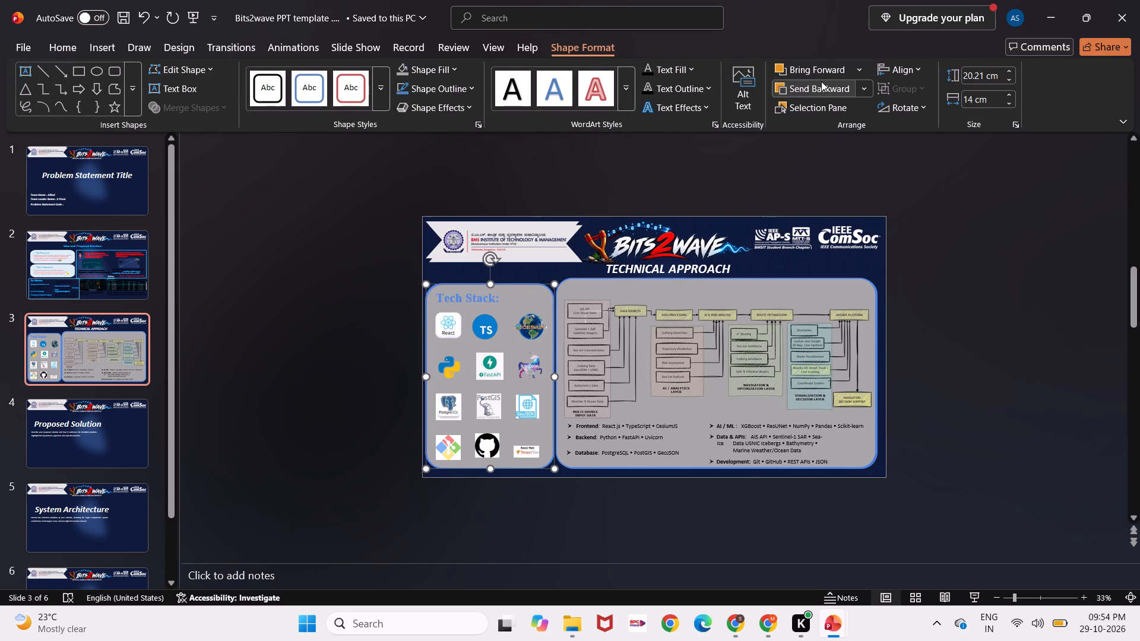
pyautogui.tripleClick(821, 81)
pyautogui.tripleClick(821, 81)
pyautogui.tripleClick(821, 81)
pyautogui.tripleClick(821, 81)
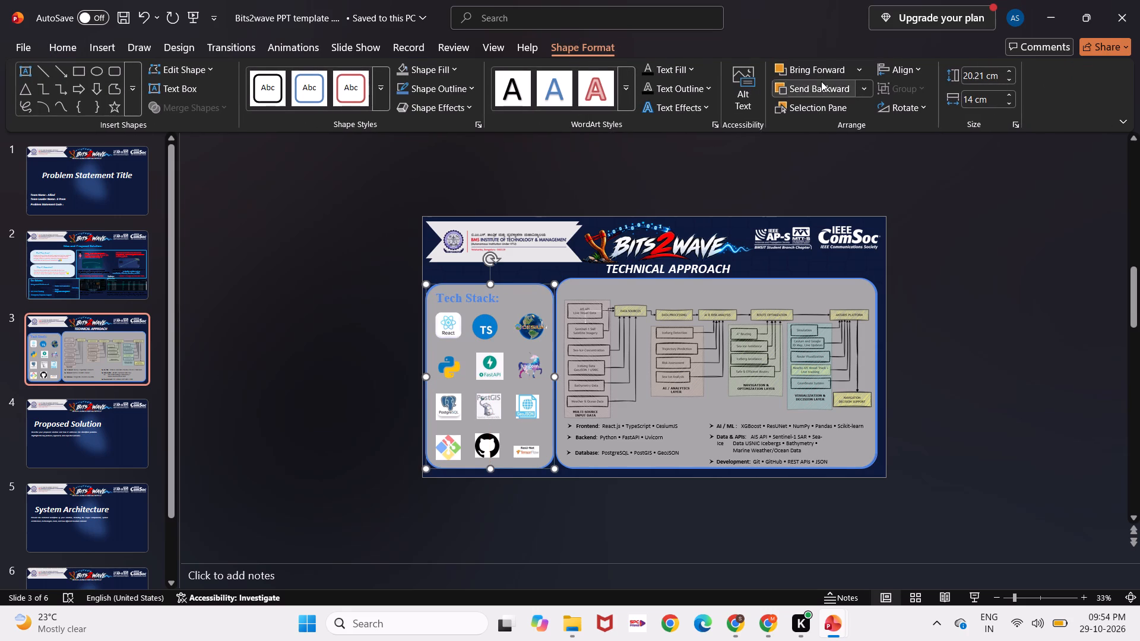
pyautogui.tripleClick(821, 81)
pyautogui.tripleClick(821, 81)
# Send the grey Implementation Approach frame backward until it sits behind the section heading.
pyautogui.click(825, 291)
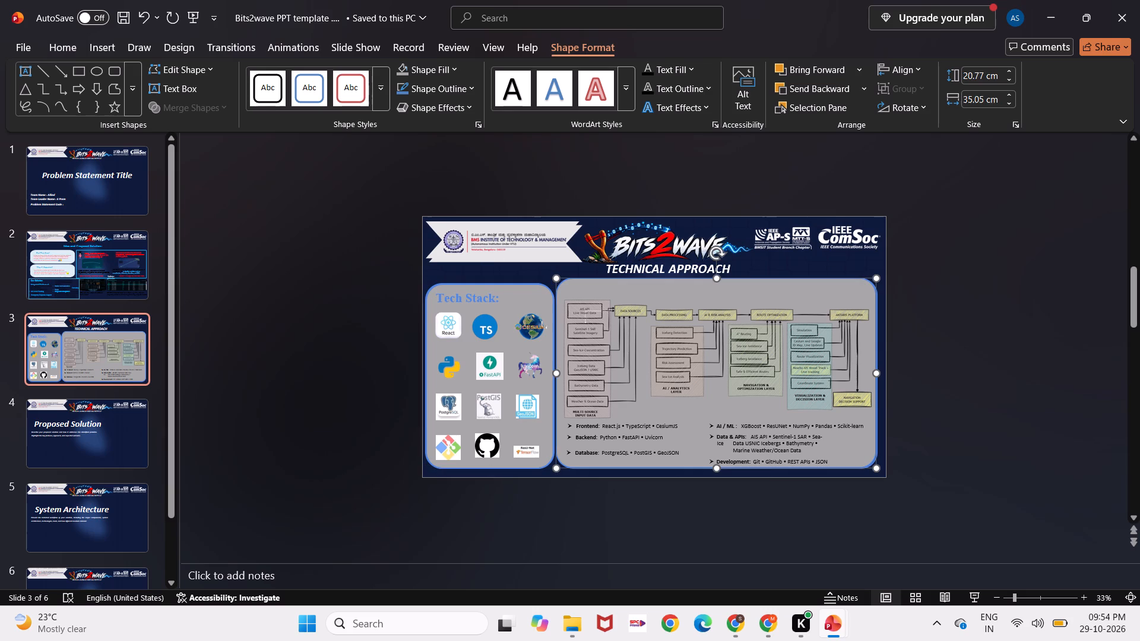
pyautogui.tripleClick(826, 92)
pyautogui.tripleClick(826, 92)
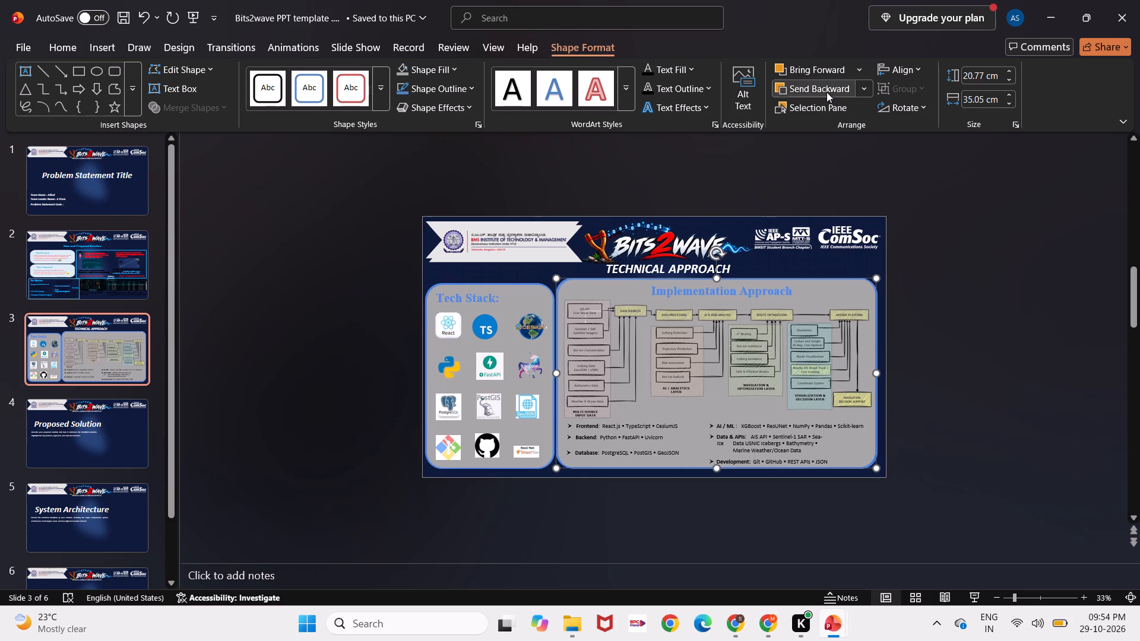
pyautogui.tripleClick(826, 92)
pyautogui.tripleClick(826, 92)
pyautogui.tripleClick(826, 92)
pyautogui.tripleClick(826, 92)
pyautogui.tripleClick(826, 92)
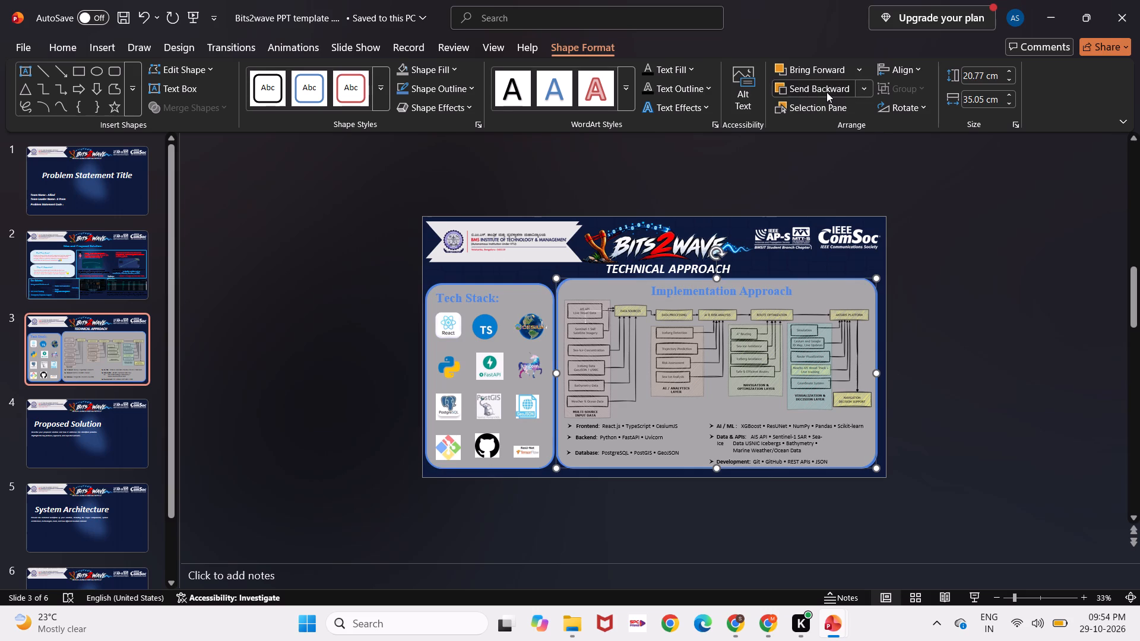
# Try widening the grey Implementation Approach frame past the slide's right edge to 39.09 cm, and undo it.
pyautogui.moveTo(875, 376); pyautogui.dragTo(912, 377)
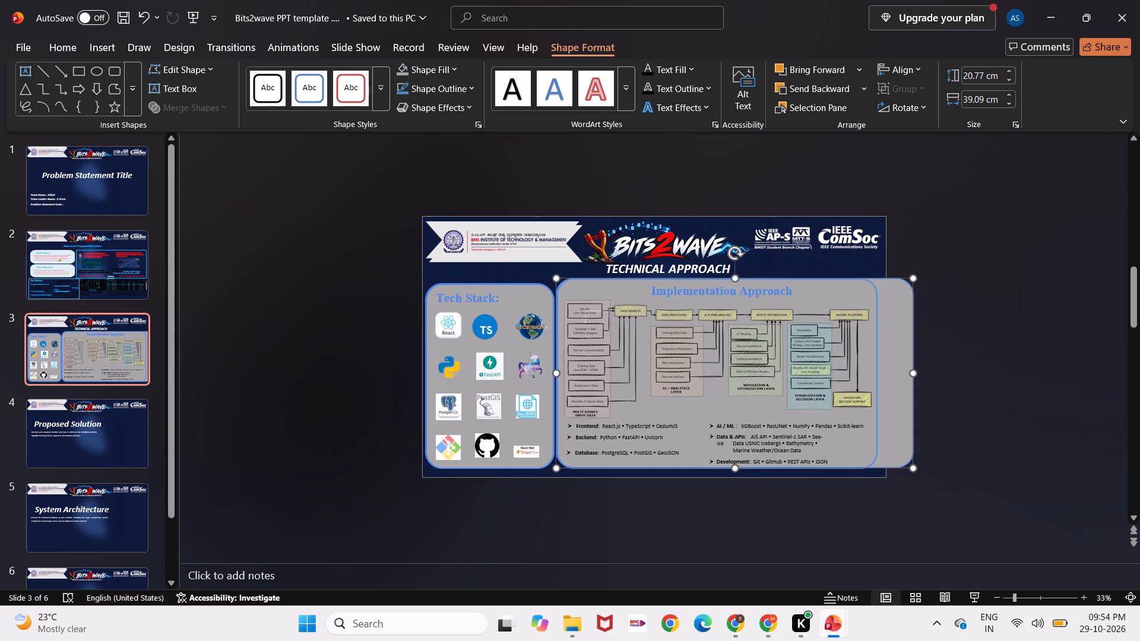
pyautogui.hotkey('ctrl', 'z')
# Shift the grey Implementation Approach frame down to expose the unfilled blue-outlined frame, and bring the outlined frame to the front.
pyautogui.moveTo(864, 448); pyautogui.dragTo(866, 472)
pyautogui.click(815, 280)
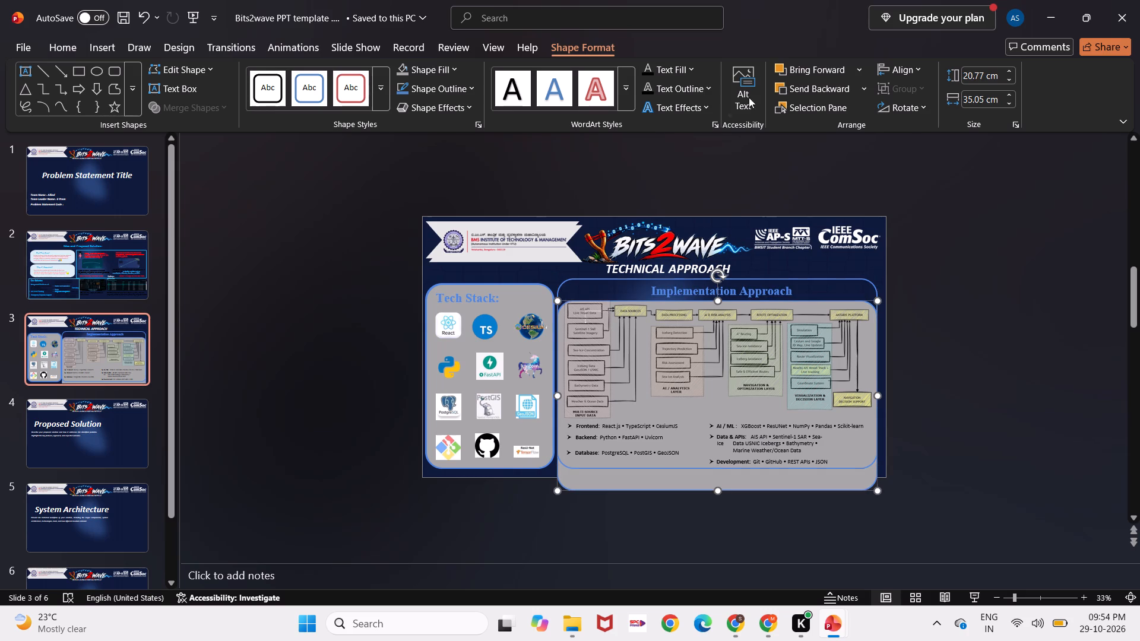
pyautogui.tripleClick(814, 68)
pyautogui.tripleClick(814, 68)
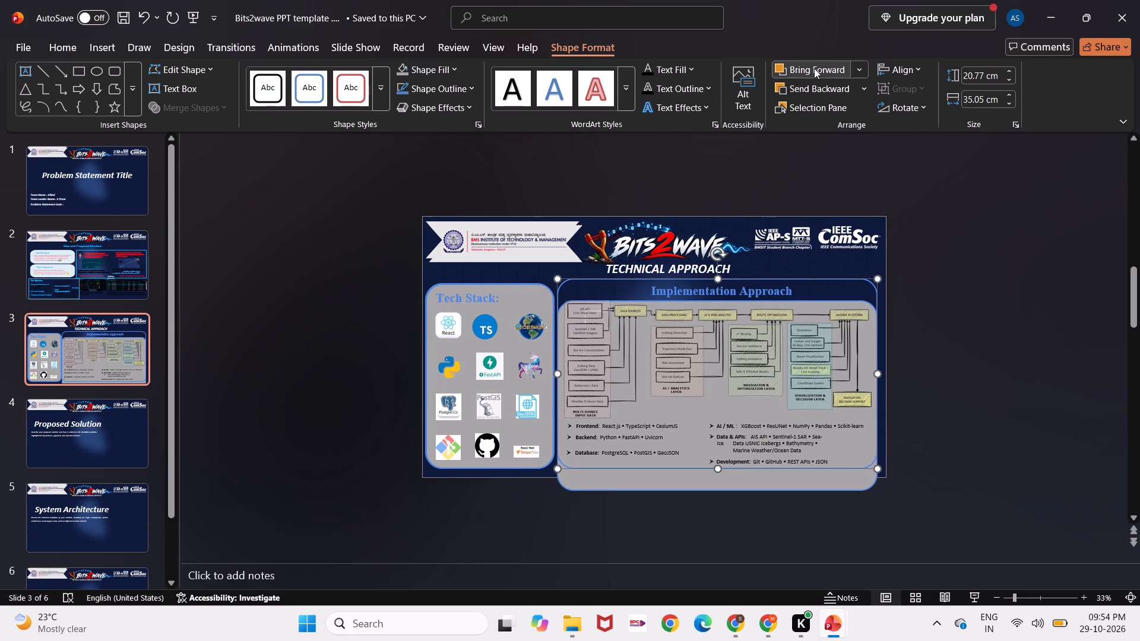
pyautogui.tripleClick(814, 68)
pyautogui.tripleClick(814, 68)
pyautogui.tripleClick(814, 68)
pyautogui.tripleClick(814, 68)
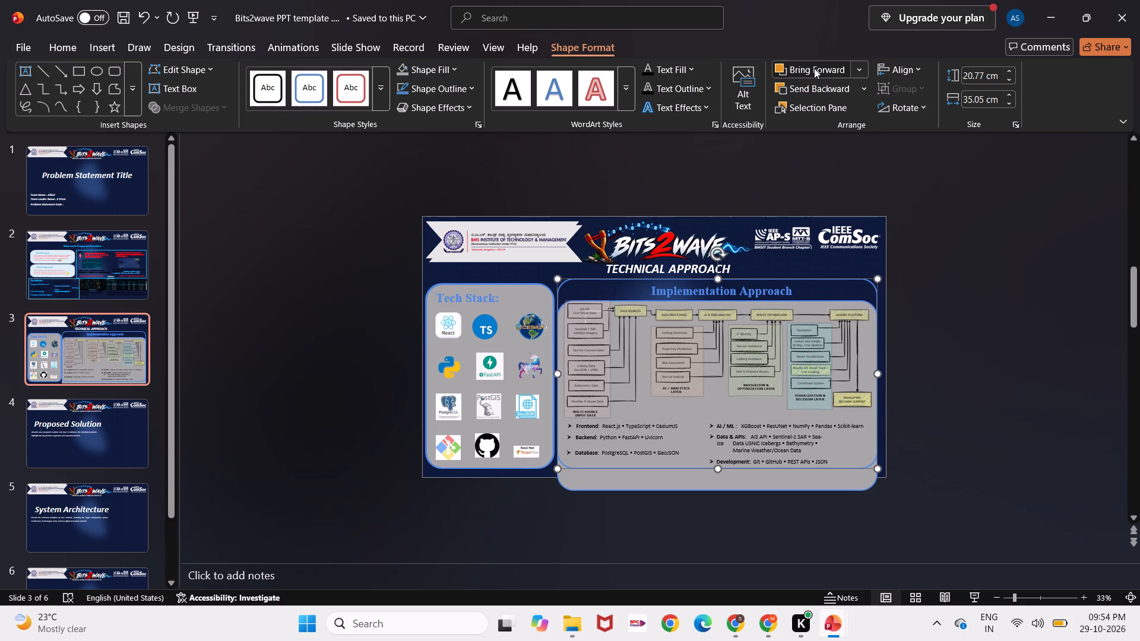
pyautogui.tripleClick(814, 68)
pyautogui.tripleClick(814, 68)
pyautogui.tripleClick(814, 68)
pyautogui.tripleClick(814, 68)
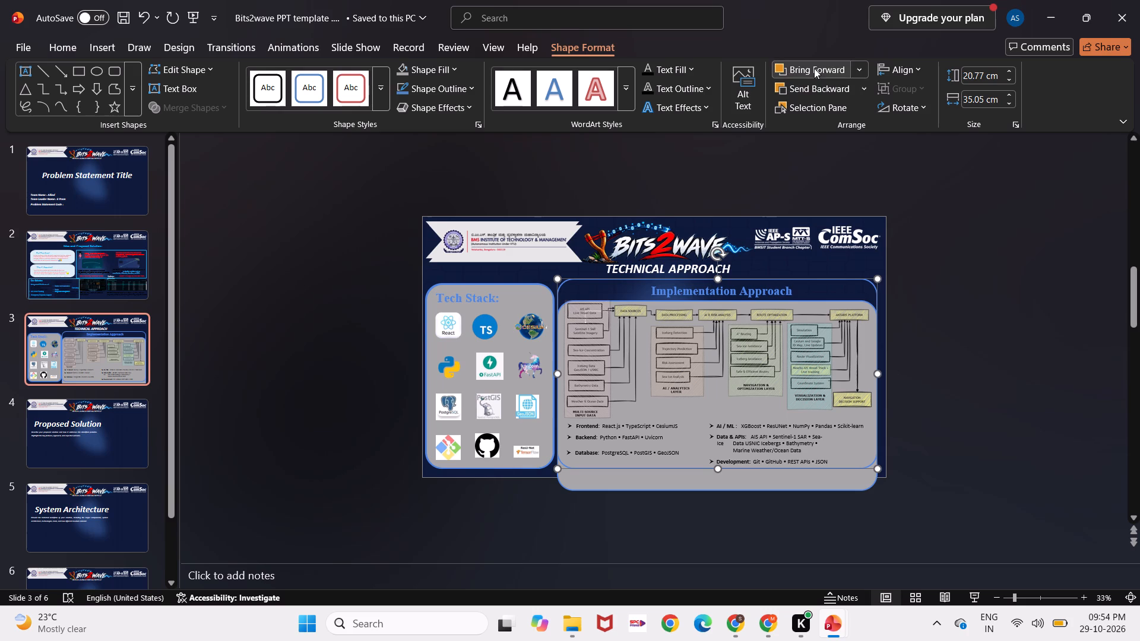
pyautogui.click(814, 68)
pyautogui.moveTo(814, 68); pyautogui.dragTo(857, 71)
pyautogui.click(857, 71)
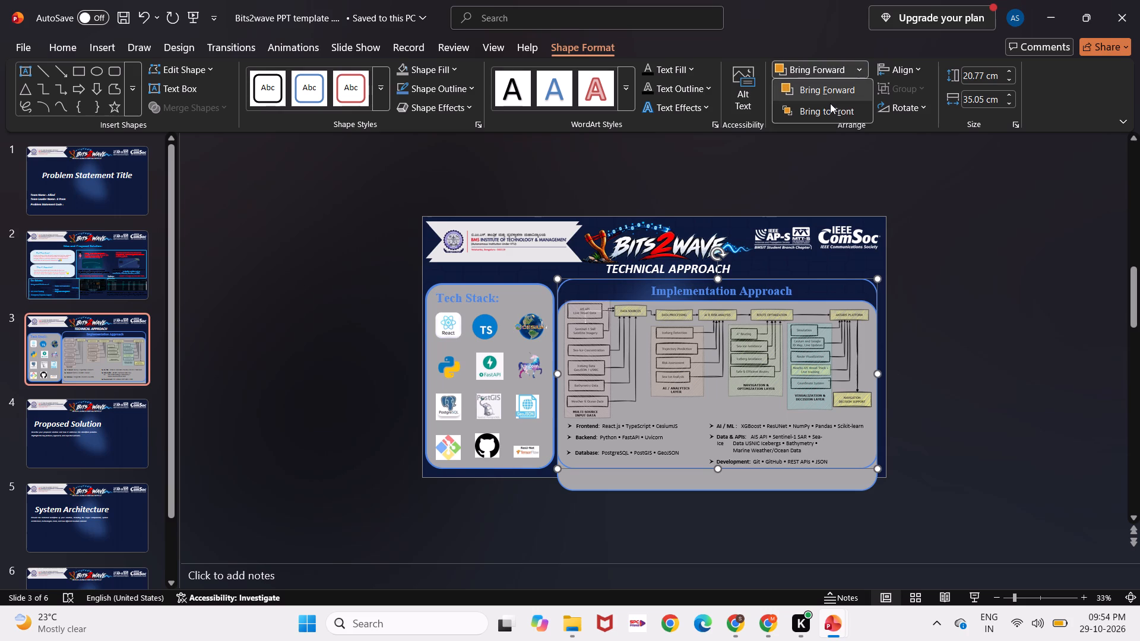
pyautogui.click(830, 104)
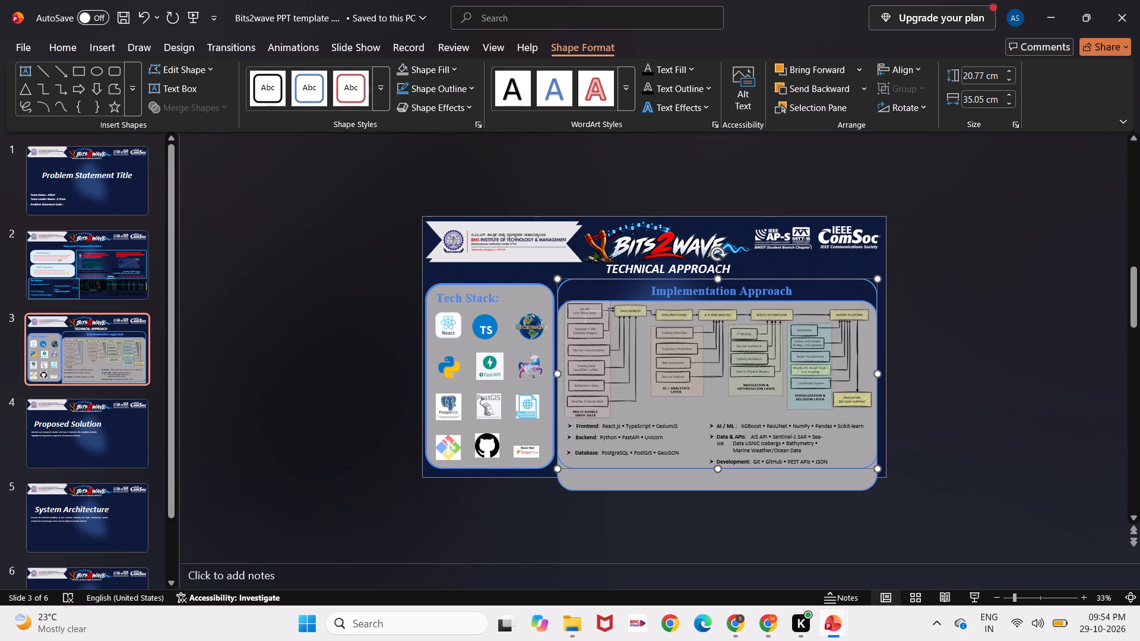
# Move the grey frame back up to line up with the blue-outlined Implementation Approach frame.
pyautogui.moveTo(750, 490); pyautogui.dragTo(751, 469)
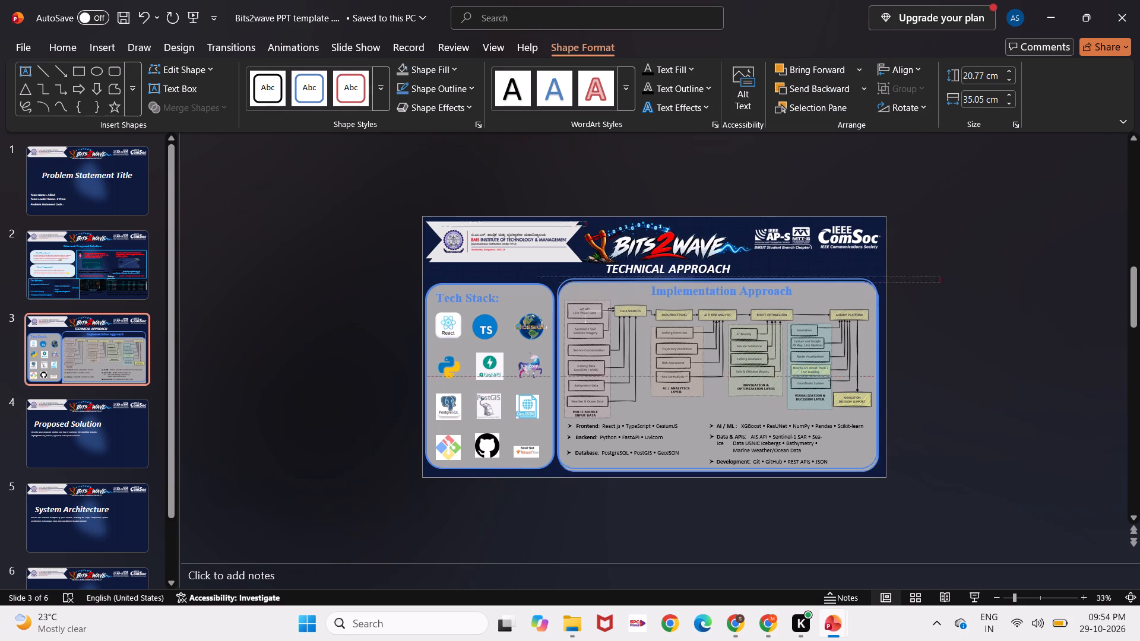
pyautogui.moveTo(751, 469); pyautogui.dragTo(750, 468)
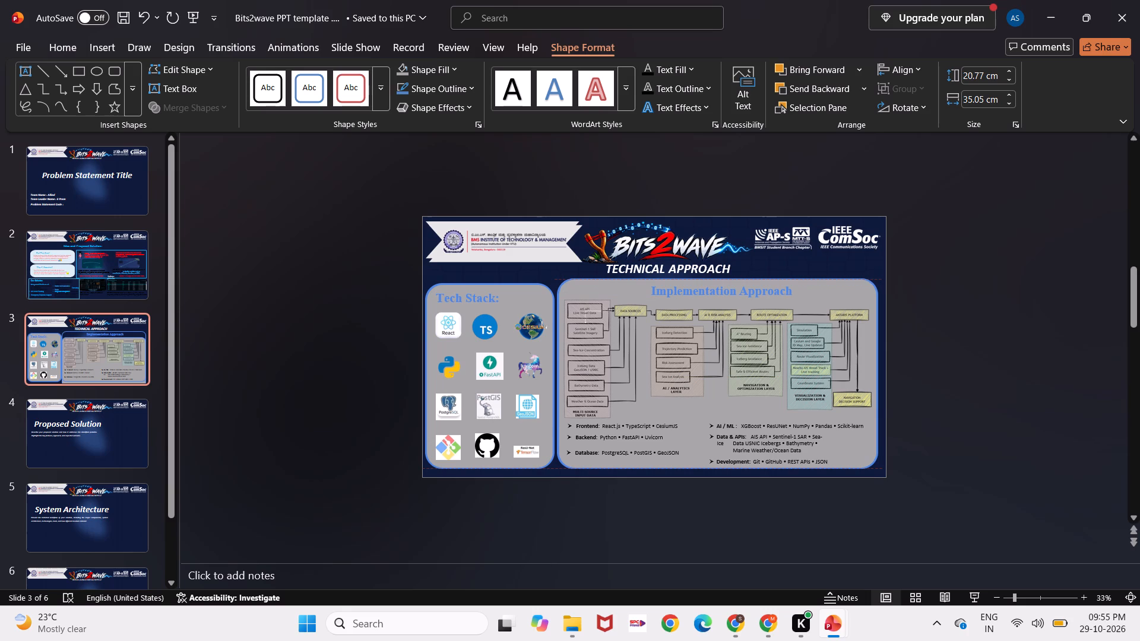
pyautogui.moveTo(750, 468); pyautogui.dragTo(749, 468)
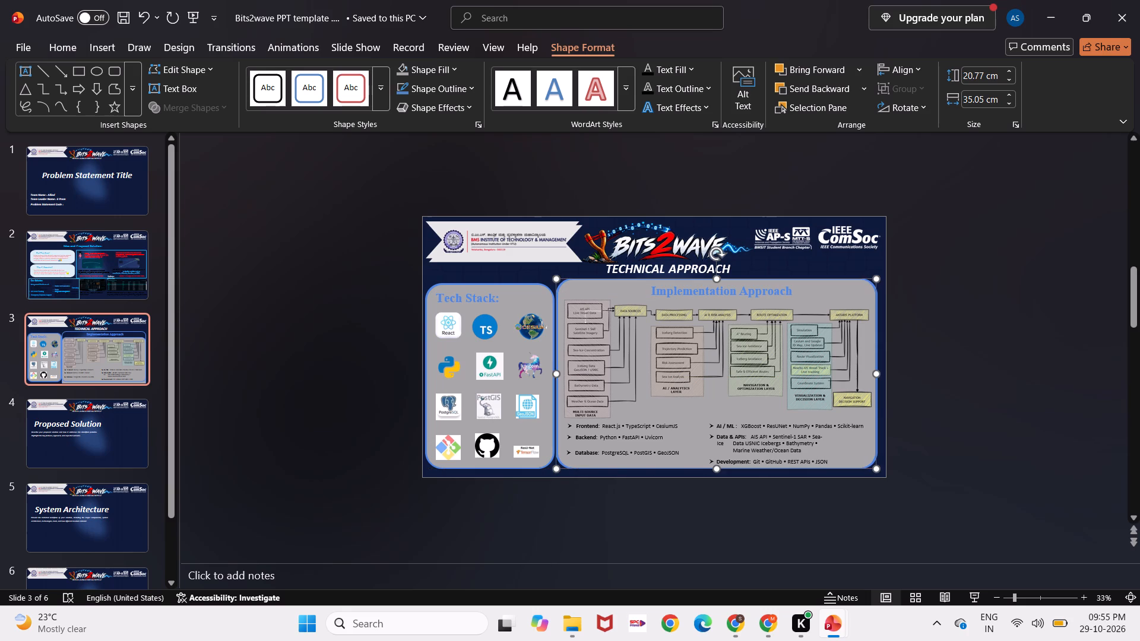
pyautogui.click(1006, 407)
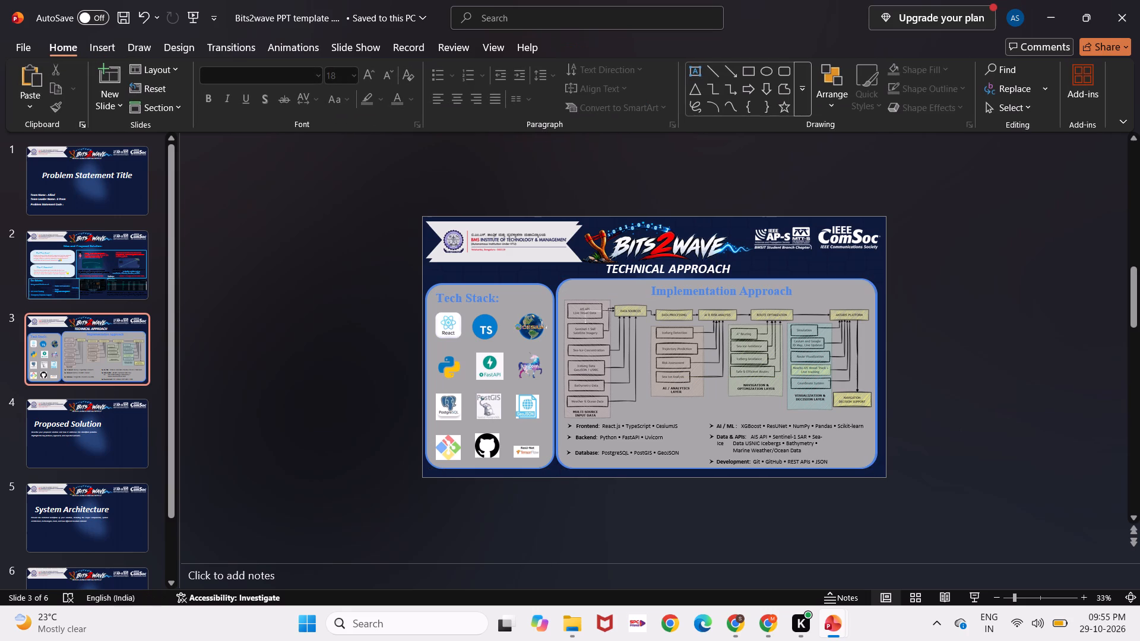
# Remove the outline from the grey Implementation Approach frame and realign it with the blue-outlined frame.
pyautogui.click(825, 287)
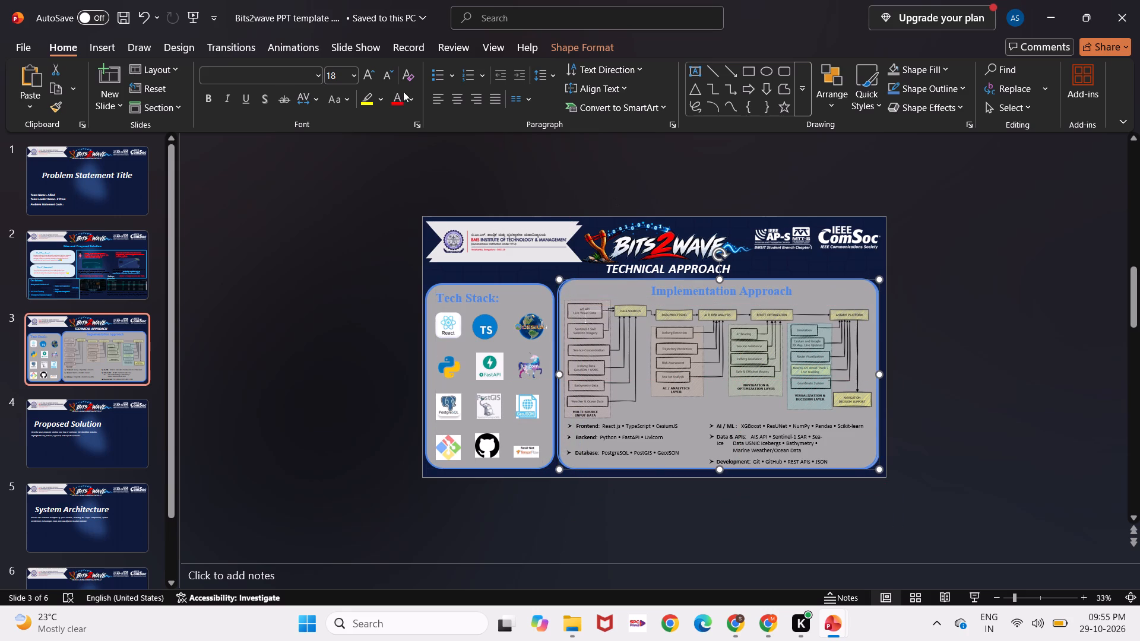
pyautogui.click(553, 36)
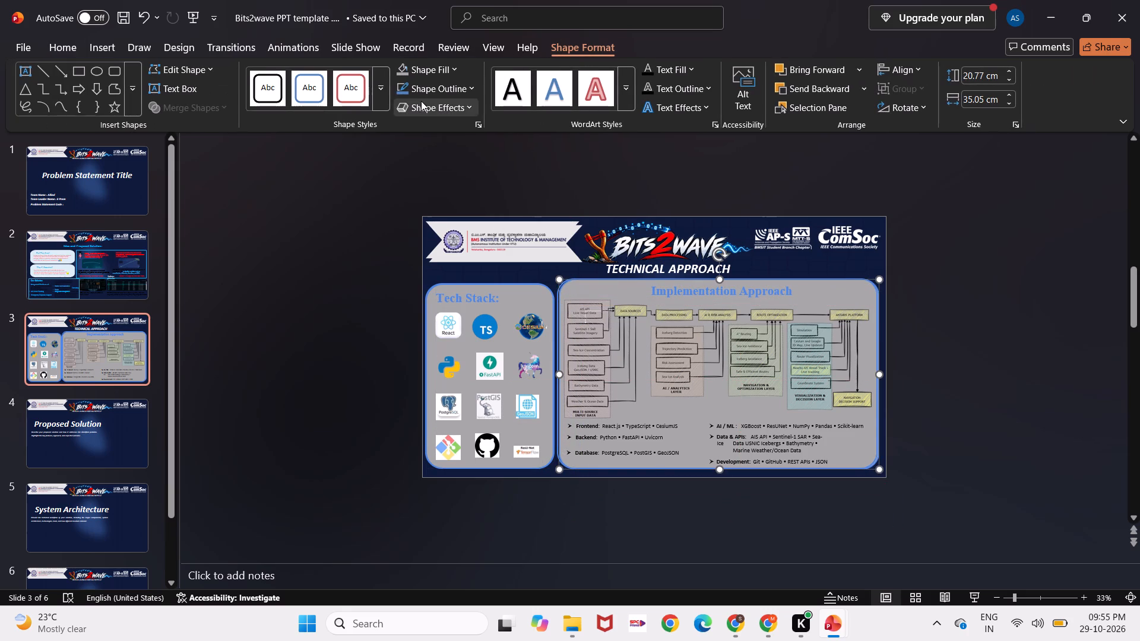
pyautogui.click(465, 93)
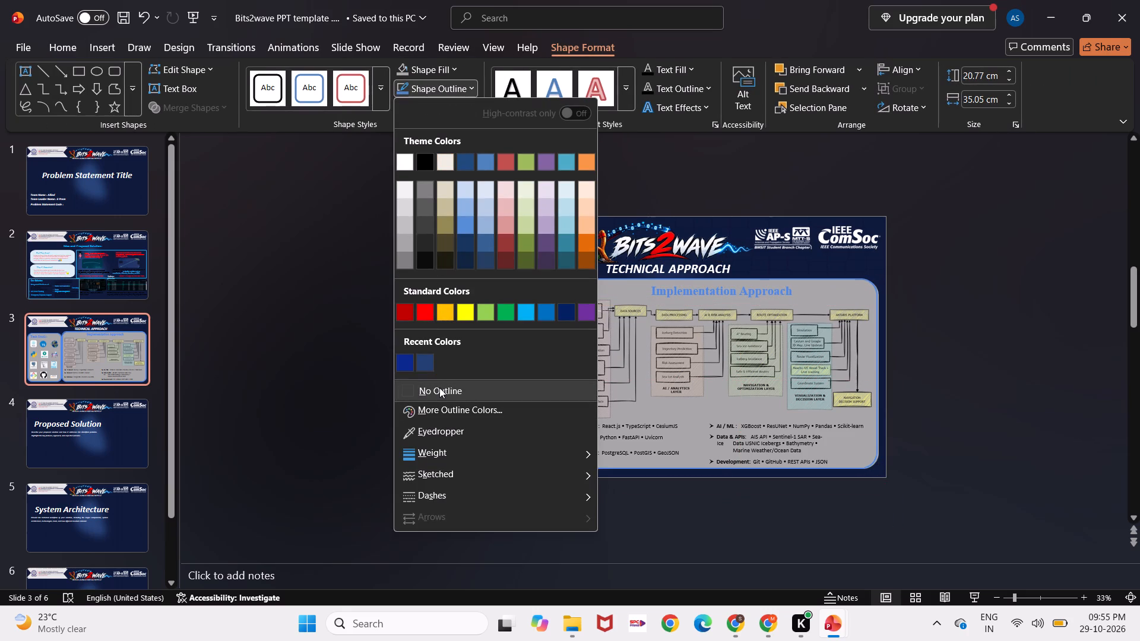
pyautogui.click(439, 388)
pyautogui.click(864, 293)
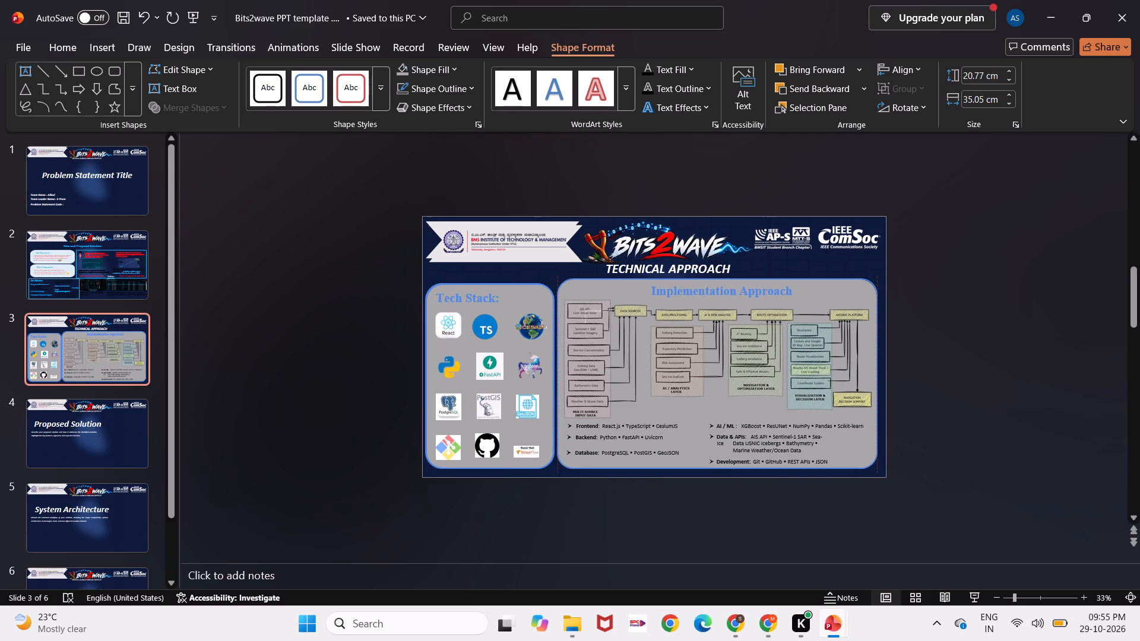
pyautogui.click(1005, 287)
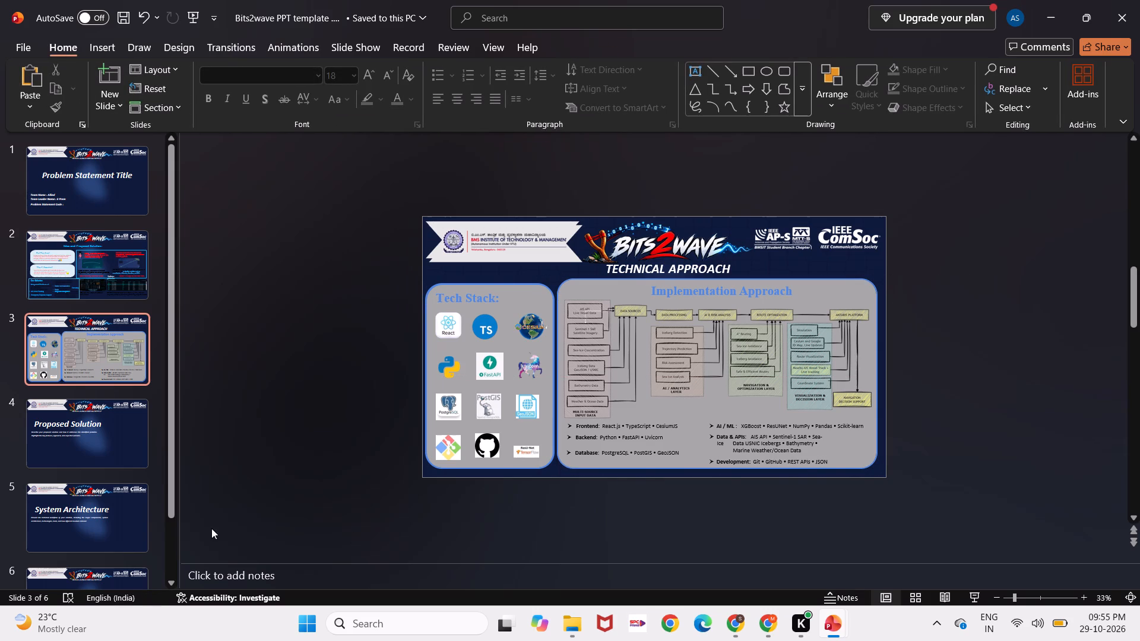
# Switch to the SIH-16059 presentation, cut the Feasibility section with its frame and icons from slide 4, and undo the cut.
pyautogui.click(61, 437)
pyautogui.hotkey('alt', 'Tab')
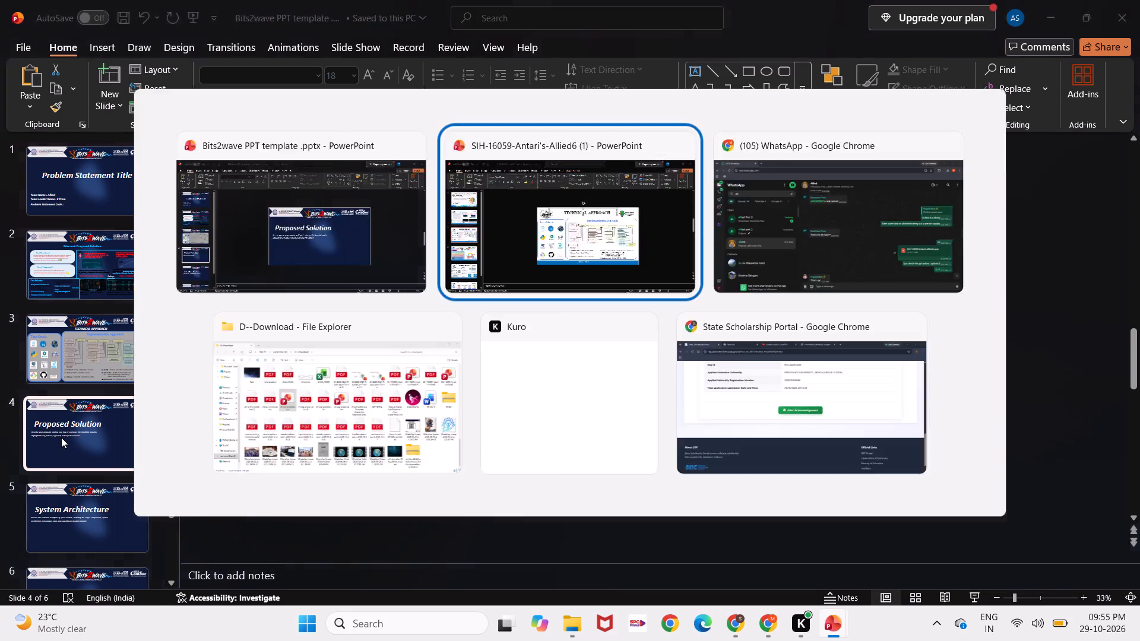
pyautogui.click(122, 410)
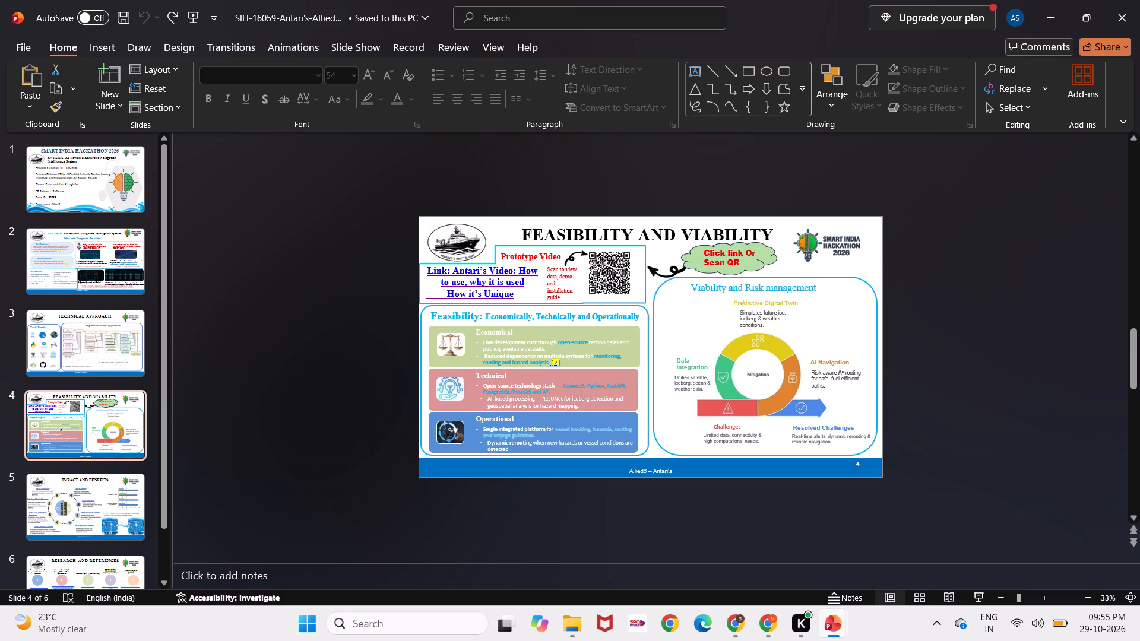
pyautogui.moveTo(378, 201); pyautogui.dragTo(687, 320)
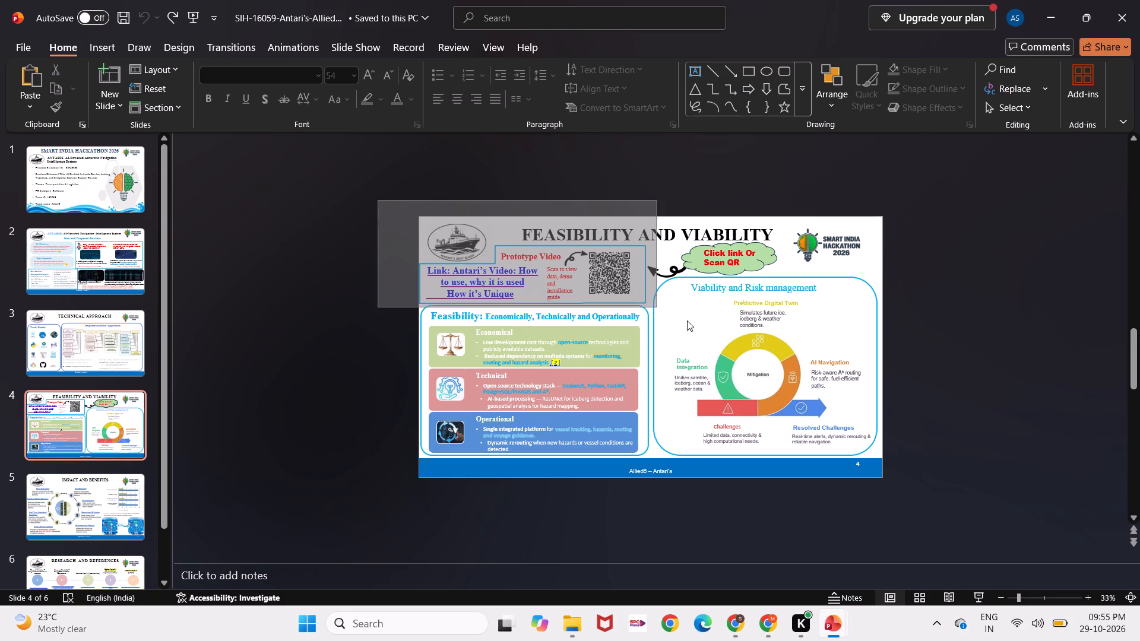
pyautogui.moveTo(687, 320); pyautogui.dragTo(841, 439)
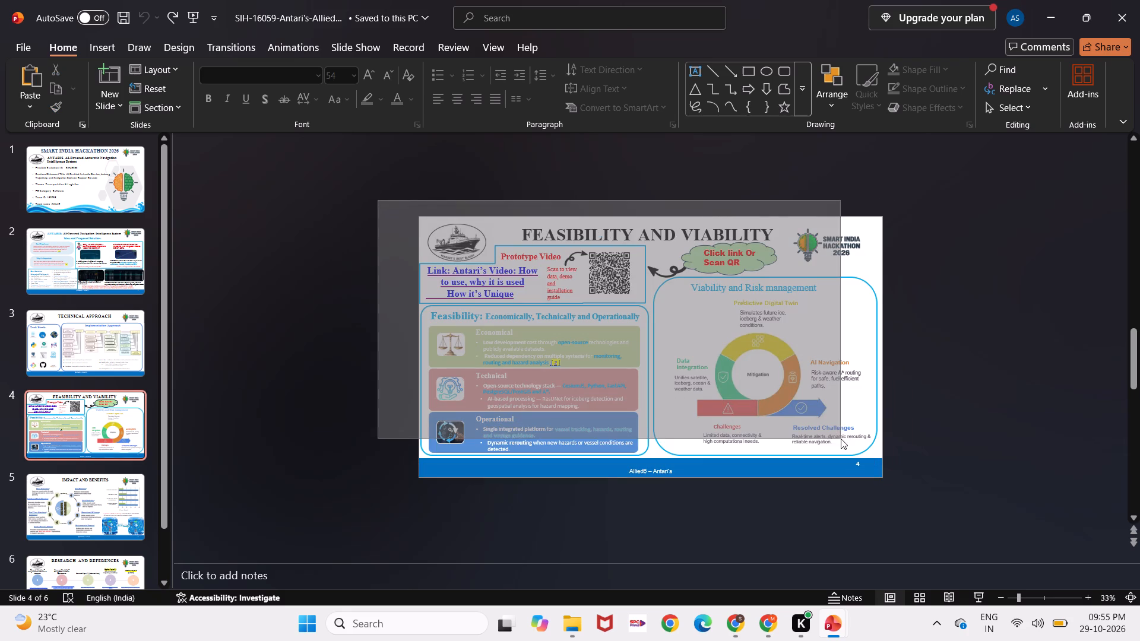
pyautogui.moveTo(841, 439); pyautogui.dragTo(594, 204)
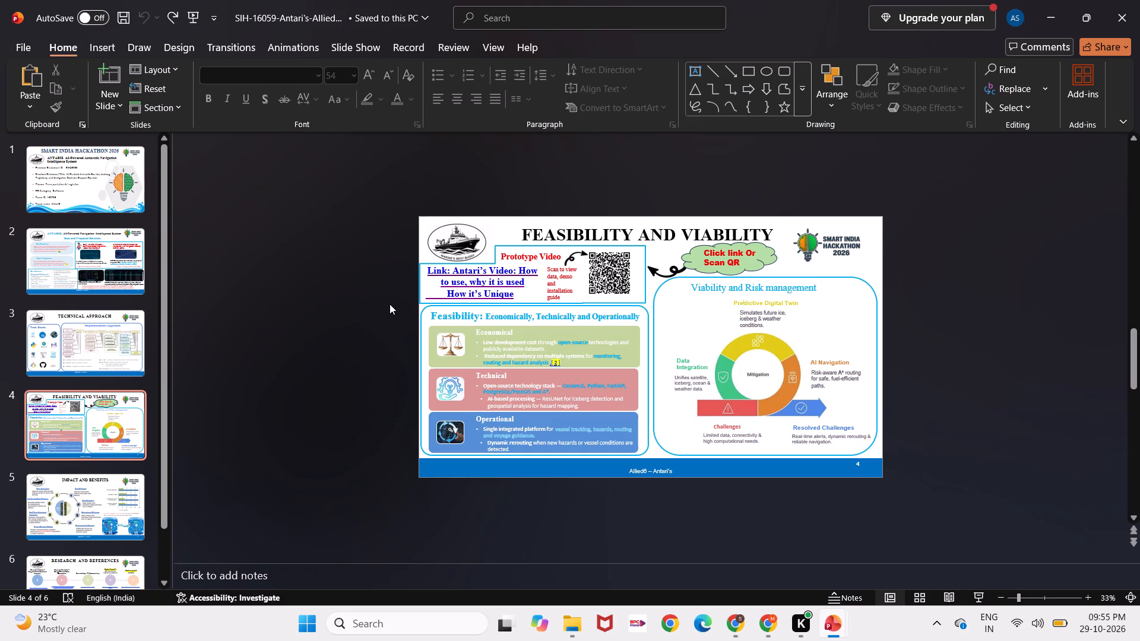
pyautogui.moveTo(389, 304); pyautogui.dragTo(671, 466)
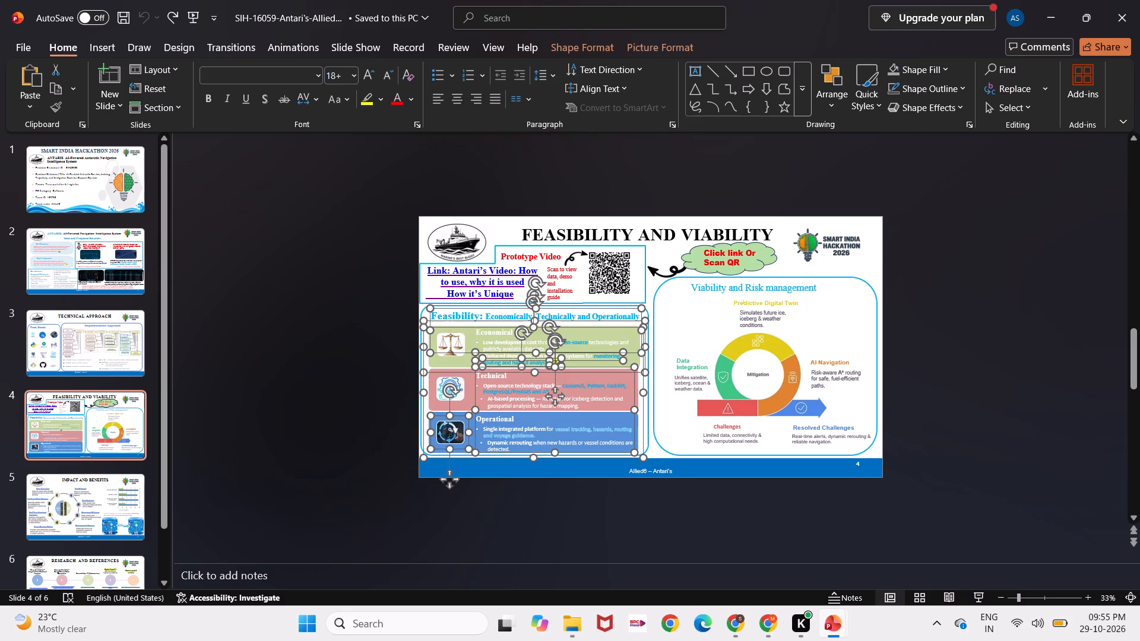
pyautogui.keyDown('shift'); pyautogui.click(647, 447); pyautogui.keyUp('shift')
pyautogui.hotkey('ctrl', 'x')
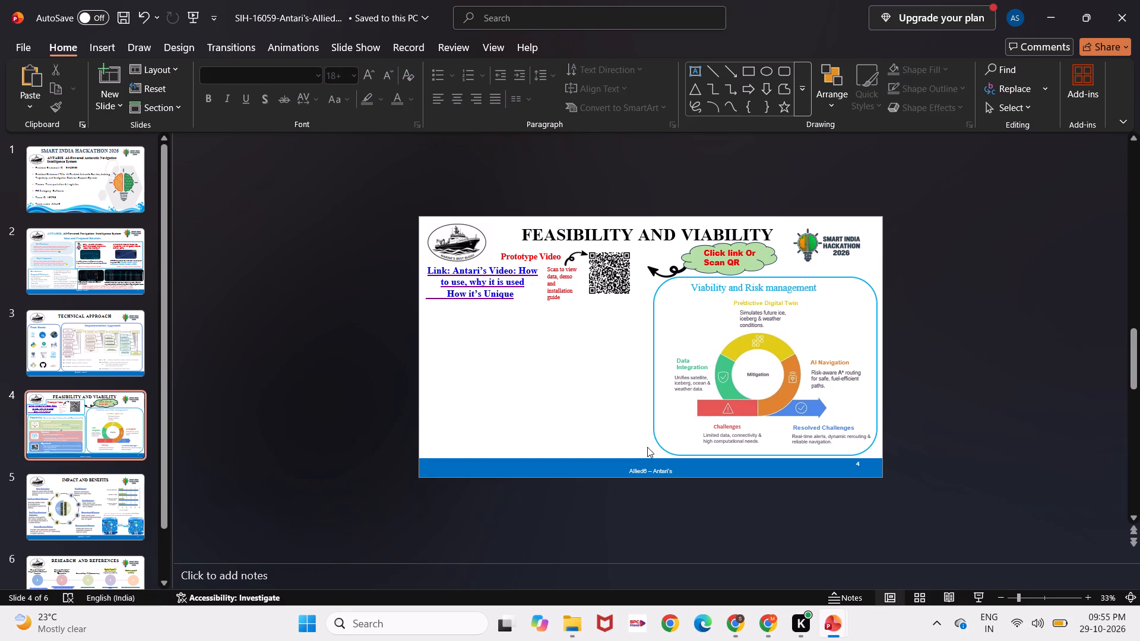
pyautogui.hotkey('ctrl', 'z')
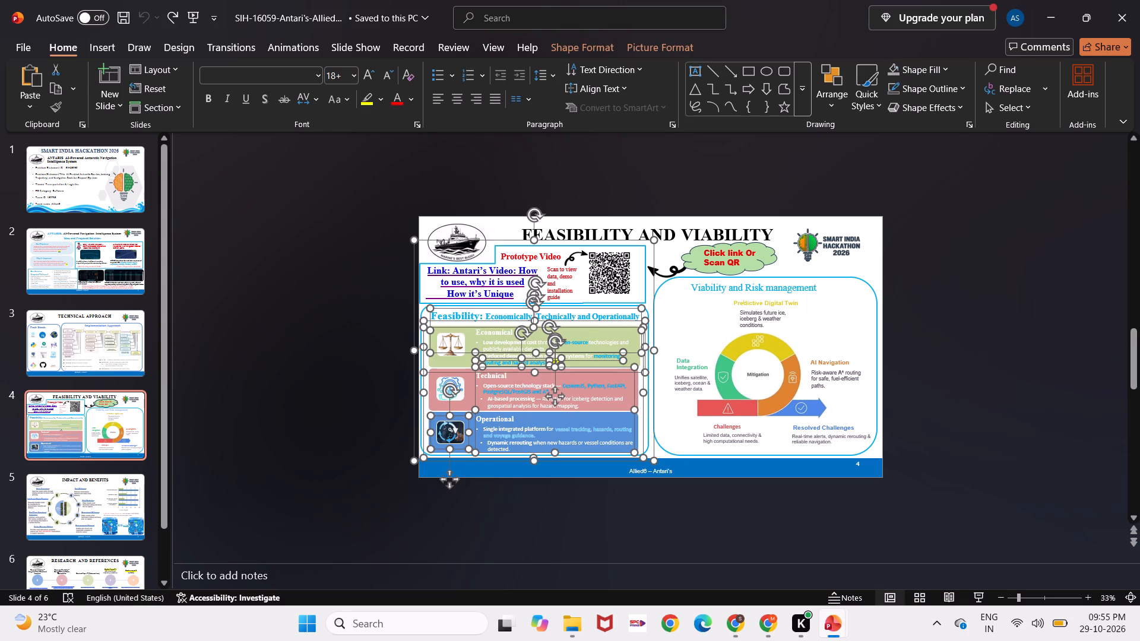
# Return to the Bits2wave template and delete the Proposed Solution text and the BUILD.LAUNCH.BREAK.REPEAT tagline from slide 4.
pyautogui.hotkey('alt', 'Tab')
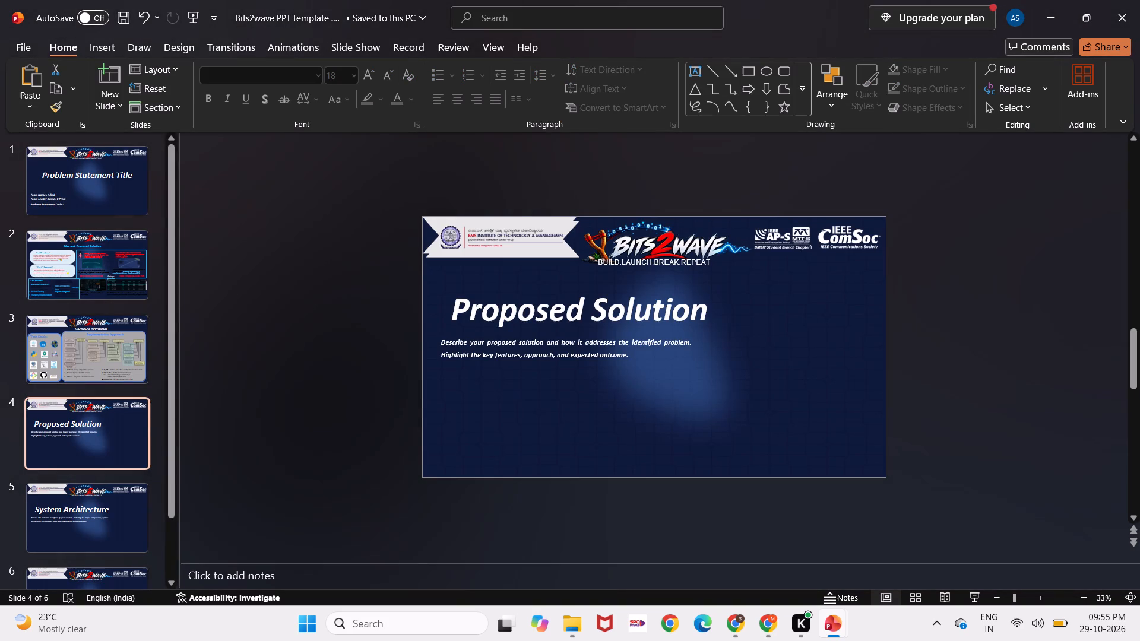
pyautogui.moveTo(685, 430); pyautogui.dragTo(600, 417)
pyautogui.hotkey('ctrl', 'z')
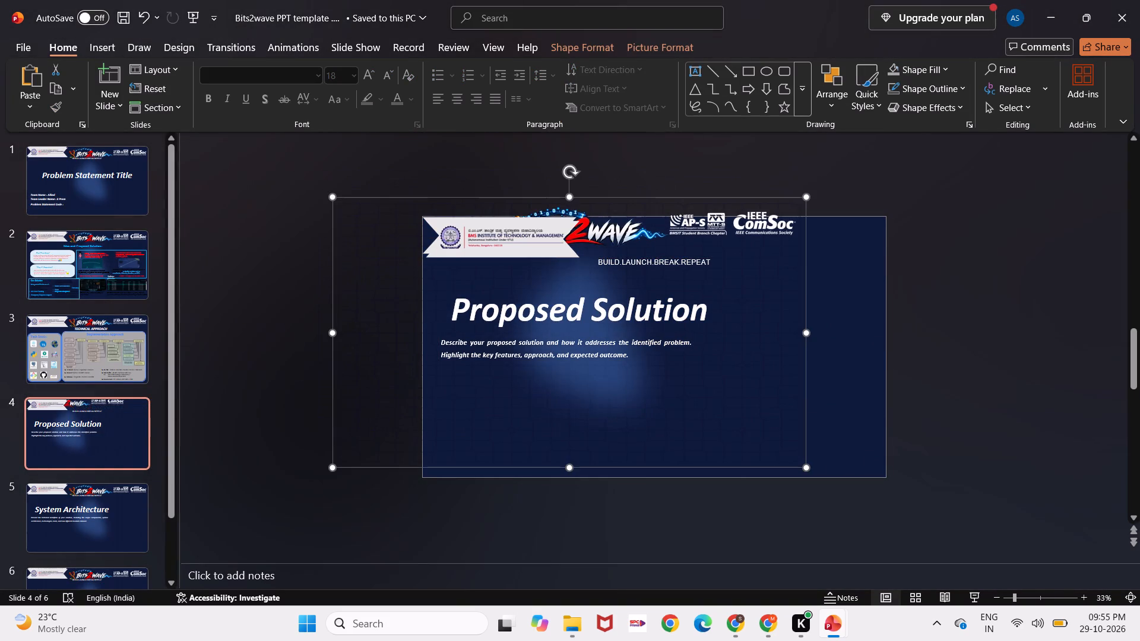
pyautogui.moveTo(372, 251); pyautogui.dragTo(819, 421)
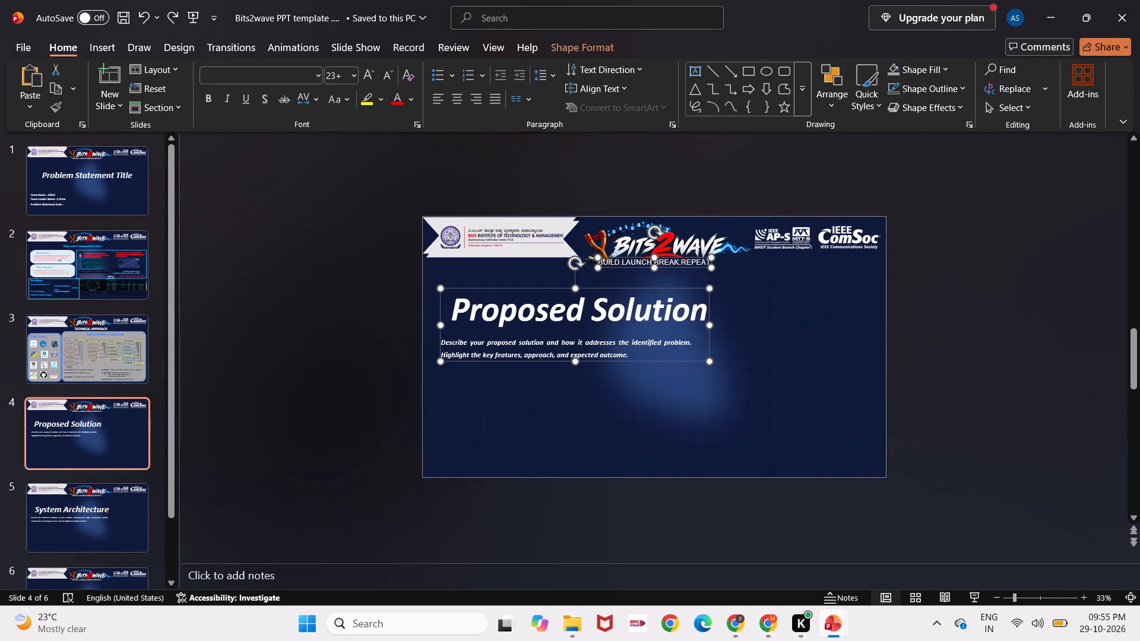
pyautogui.press('BackSpace')
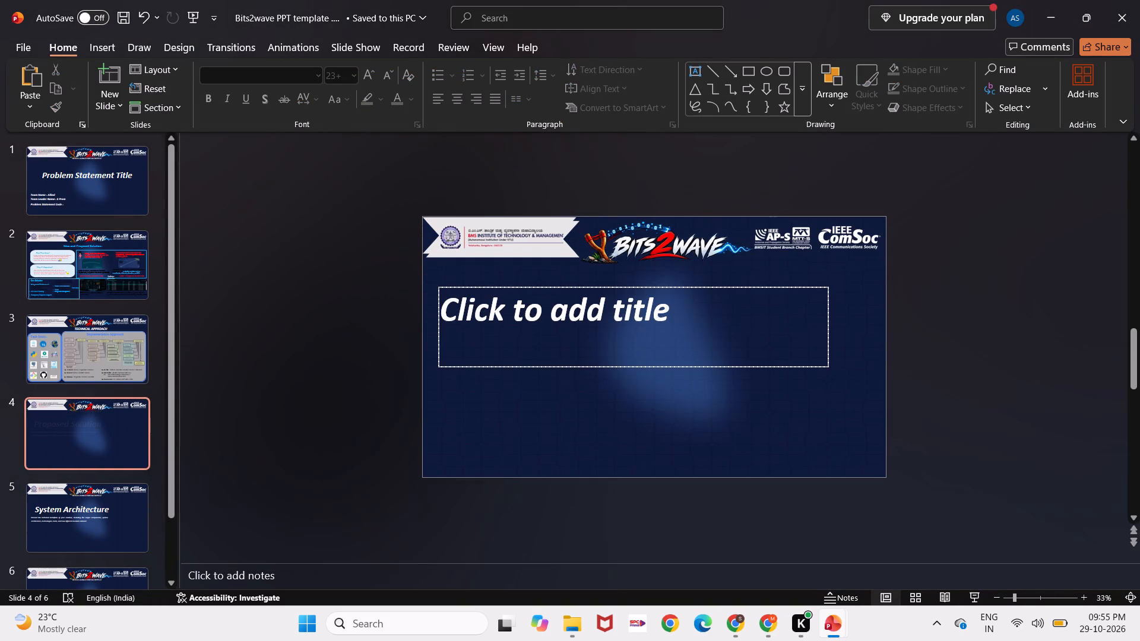
# Delete the empty title placeholder from slide 4, undoing any accidental shifts of the background picture.
pyautogui.moveTo(742, 369); pyautogui.dragTo(774, 336)
pyautogui.hotkey('ctrl', 'z')
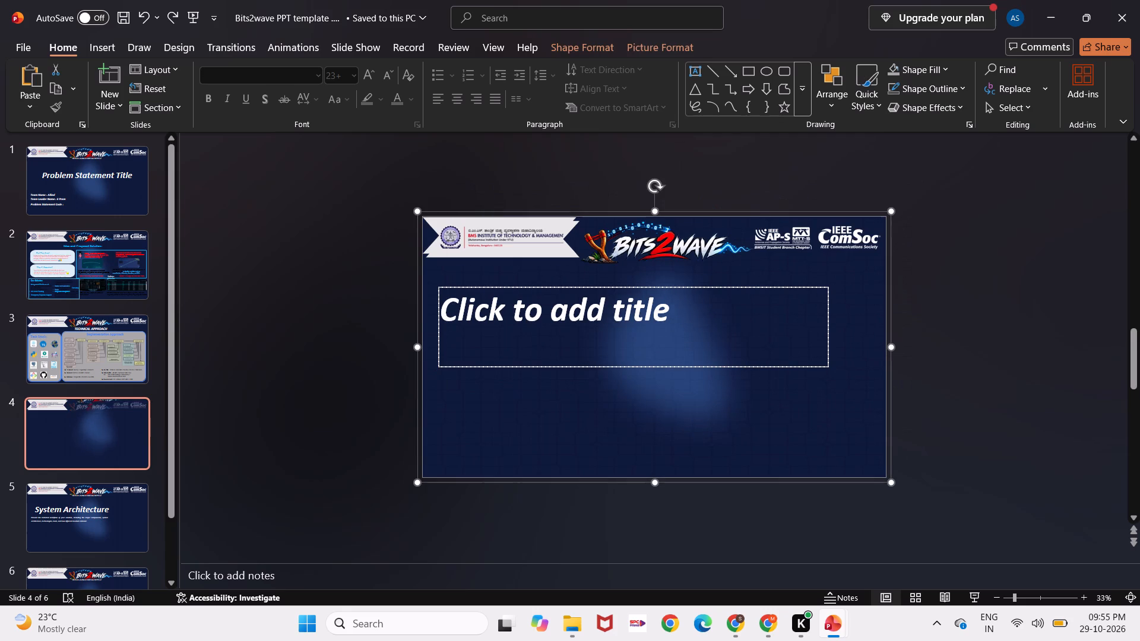
pyautogui.click(756, 366)
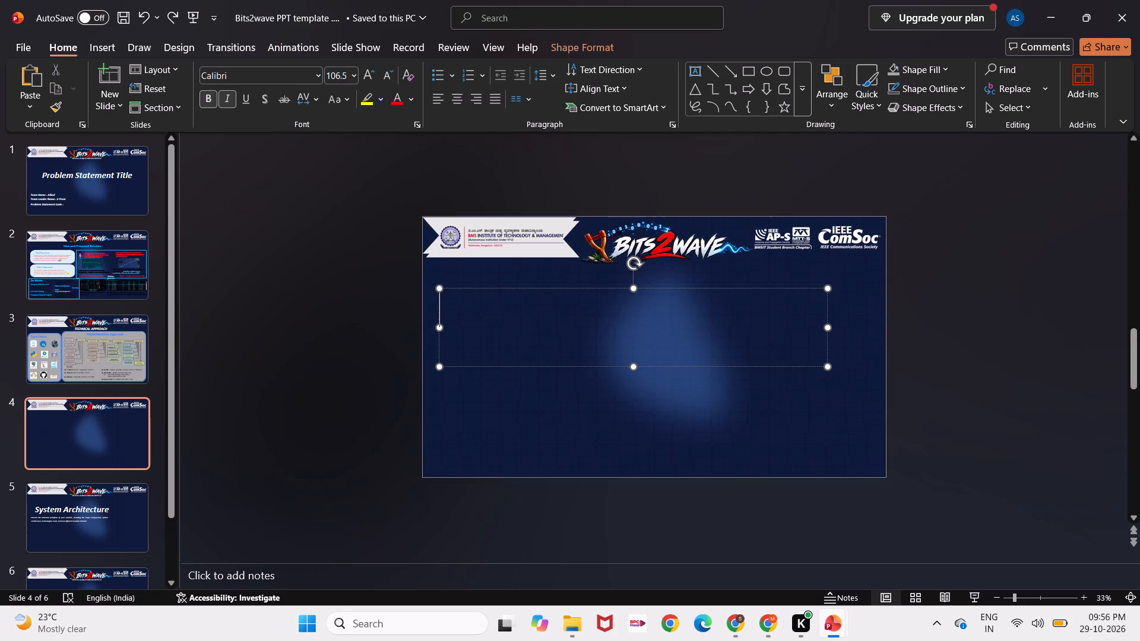
pyautogui.moveTo(691, 369); pyautogui.dragTo(691, 334)
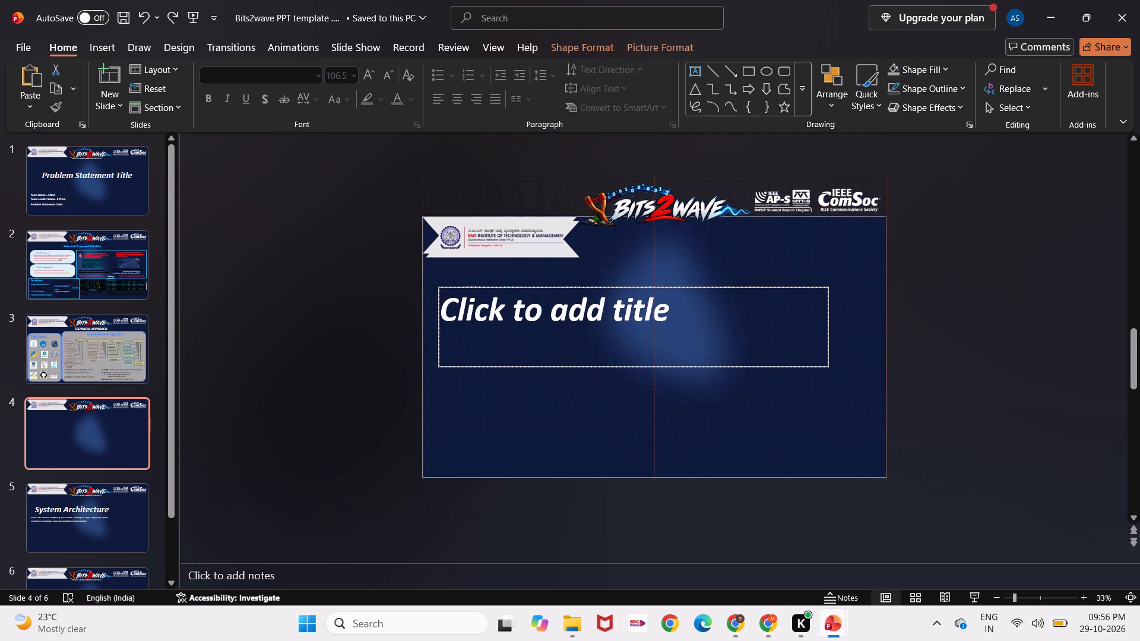
pyautogui.moveTo(691, 334); pyautogui.dragTo(690, 337)
pyautogui.hotkey('ctrl', 'z')
pyautogui.click(665, 365)
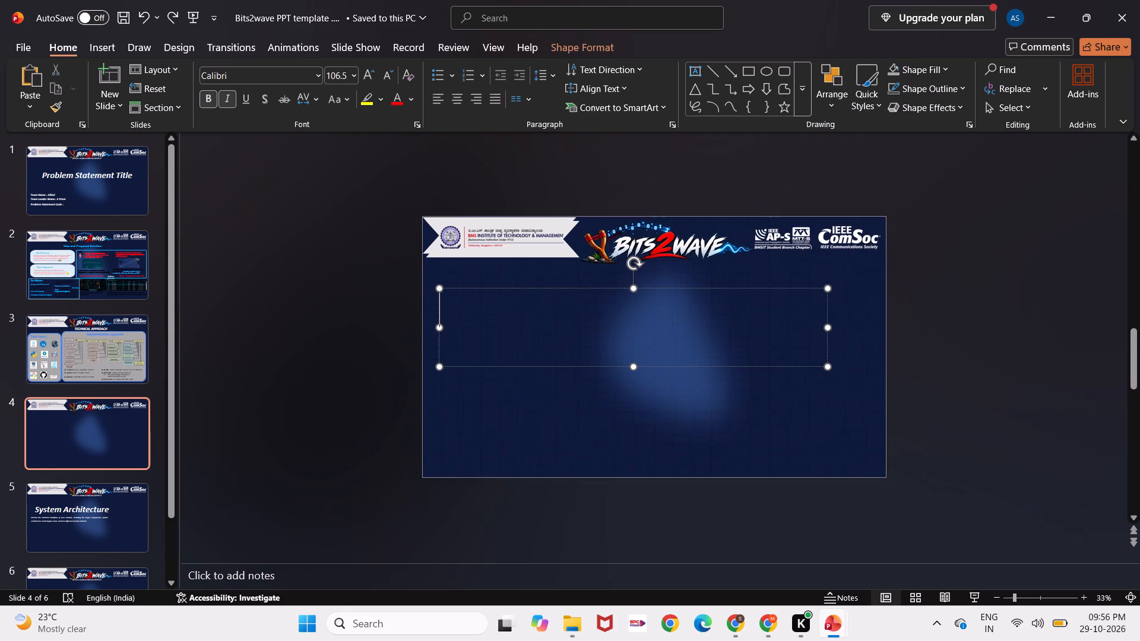
pyautogui.moveTo(659, 366); pyautogui.dragTo(607, 358)
pyautogui.press('BackSpace')
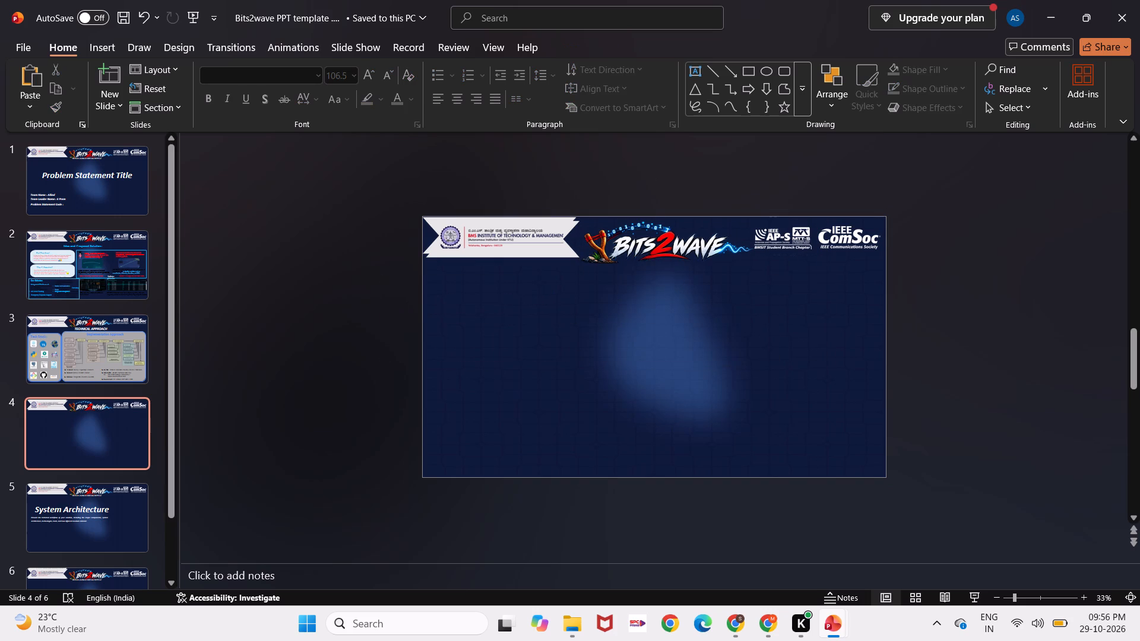
# Paste the Feasibility section with its frame and icons onto slide 4.
pyautogui.hotkey('ctrl', 'v')
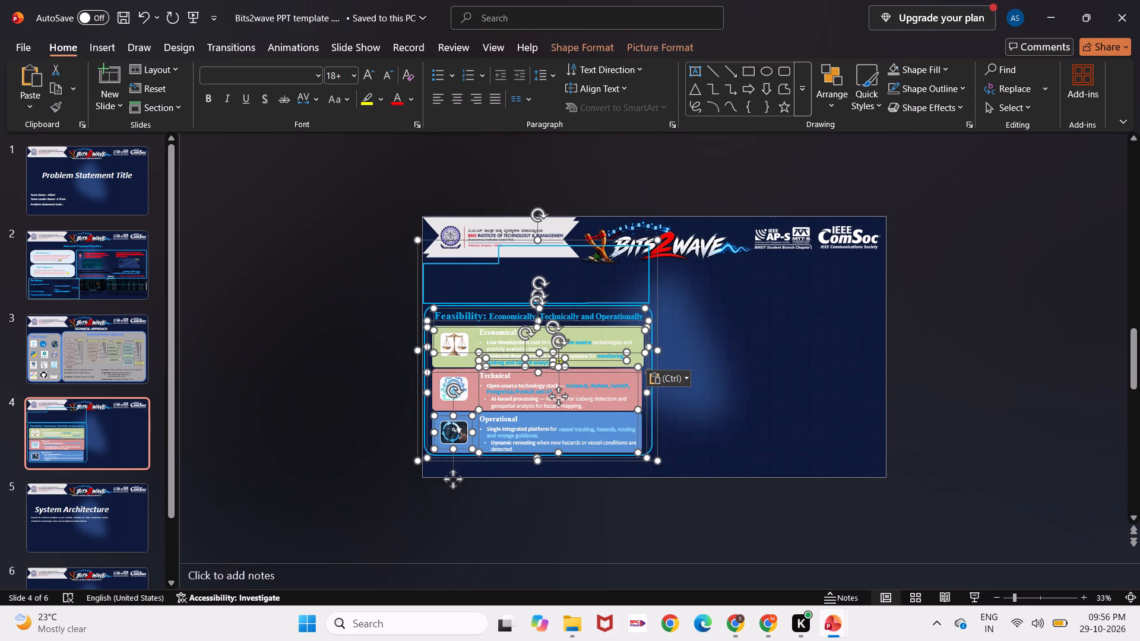
pyautogui.click(949, 339)
# Ungroup the pasted outline frames and delete the empty stepped frame above the Feasibility section.
pyautogui.click(648, 282)
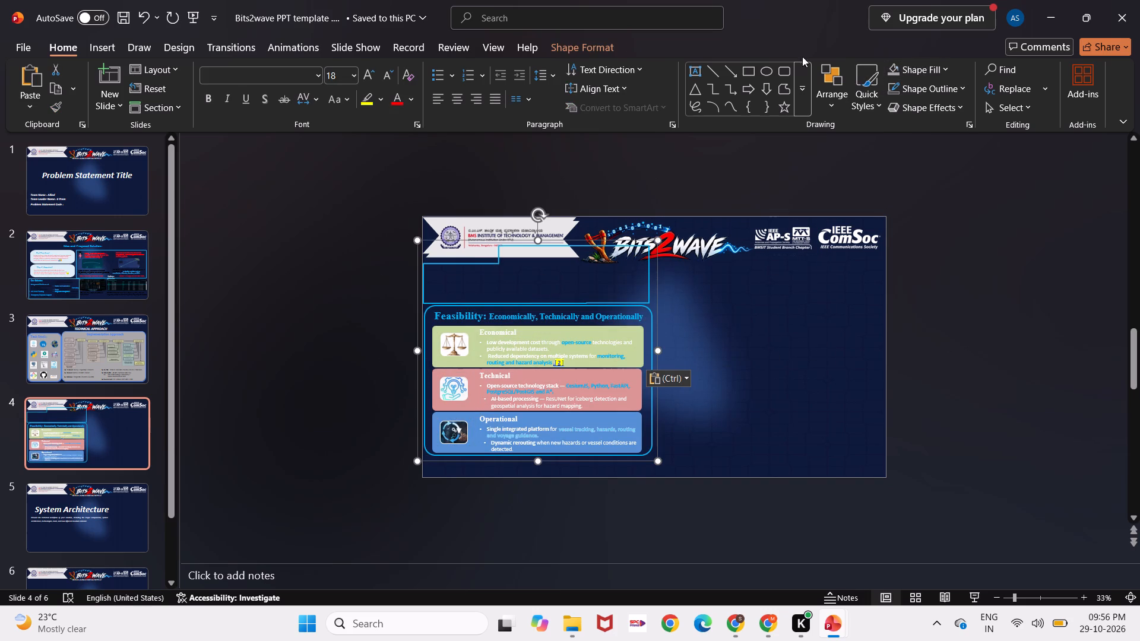
pyautogui.click(606, 49)
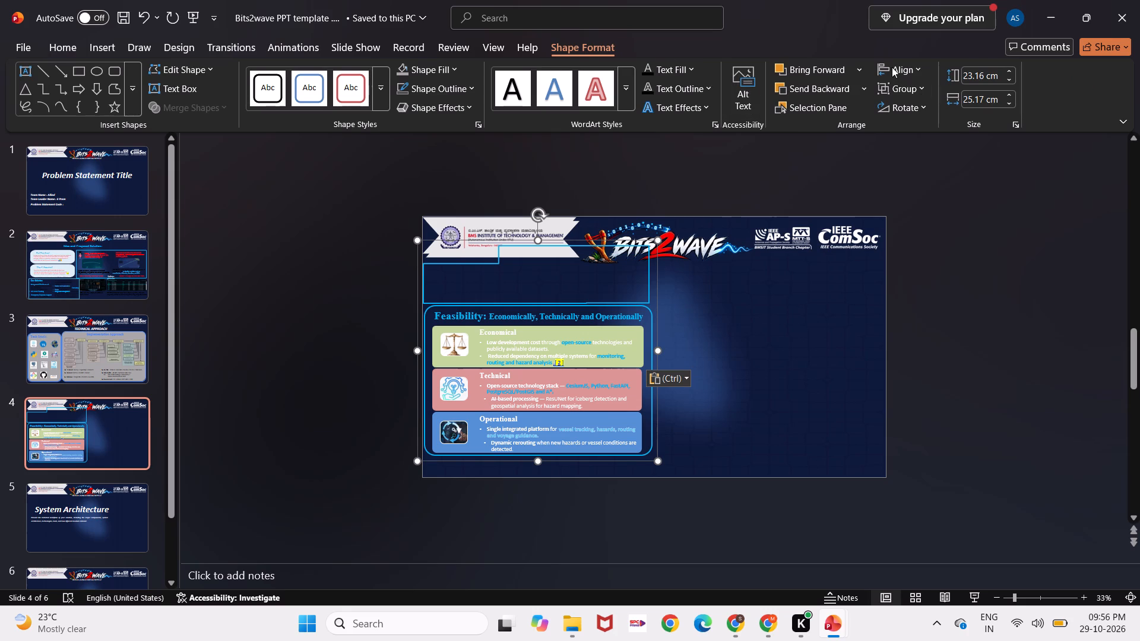
pyautogui.click(904, 86)
pyautogui.click(916, 151)
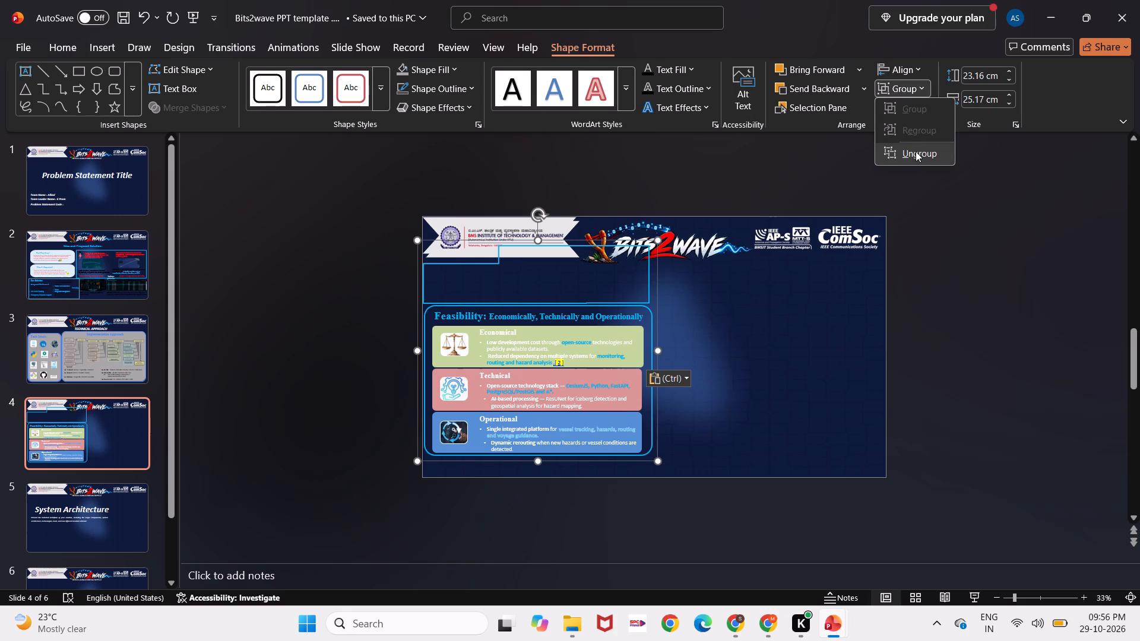
pyautogui.click(920, 304)
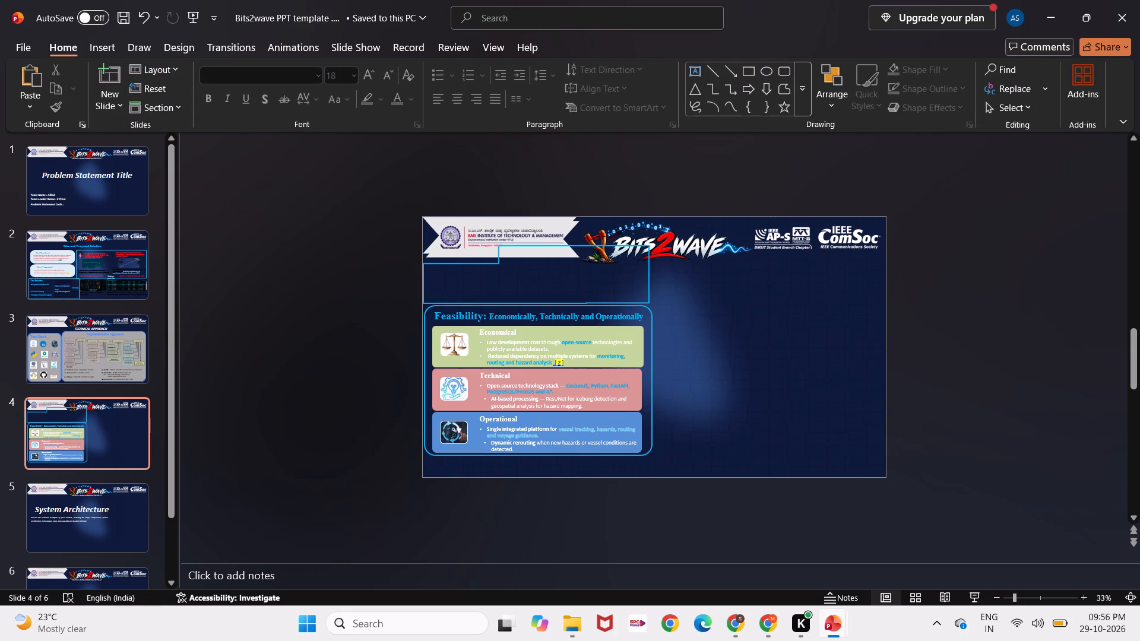
pyautogui.click(641, 272)
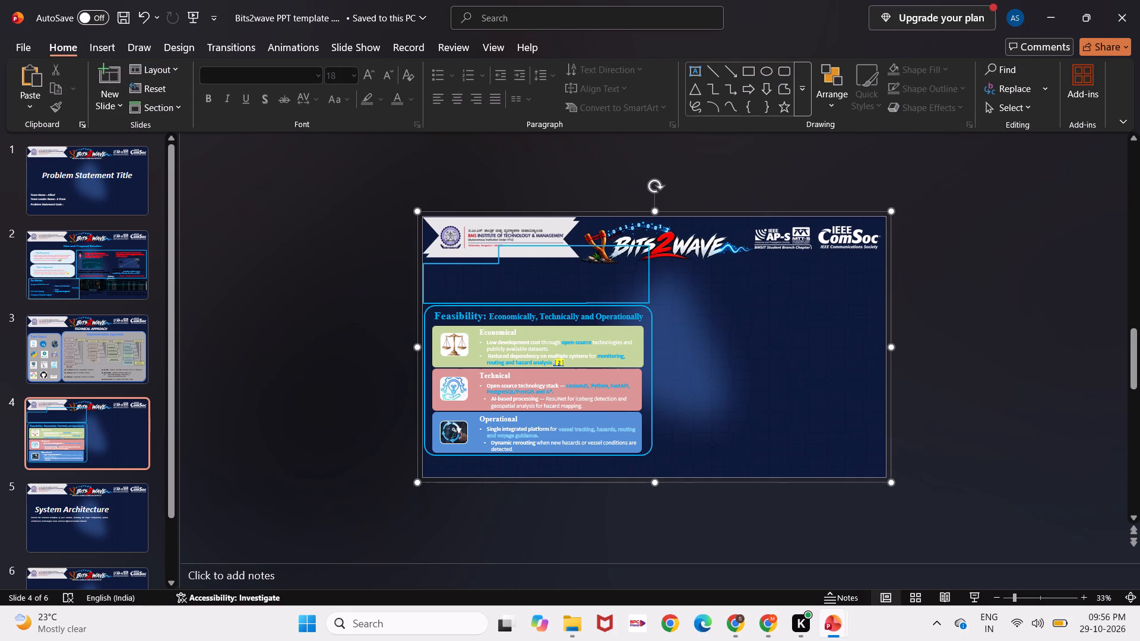
pyautogui.click(650, 296)
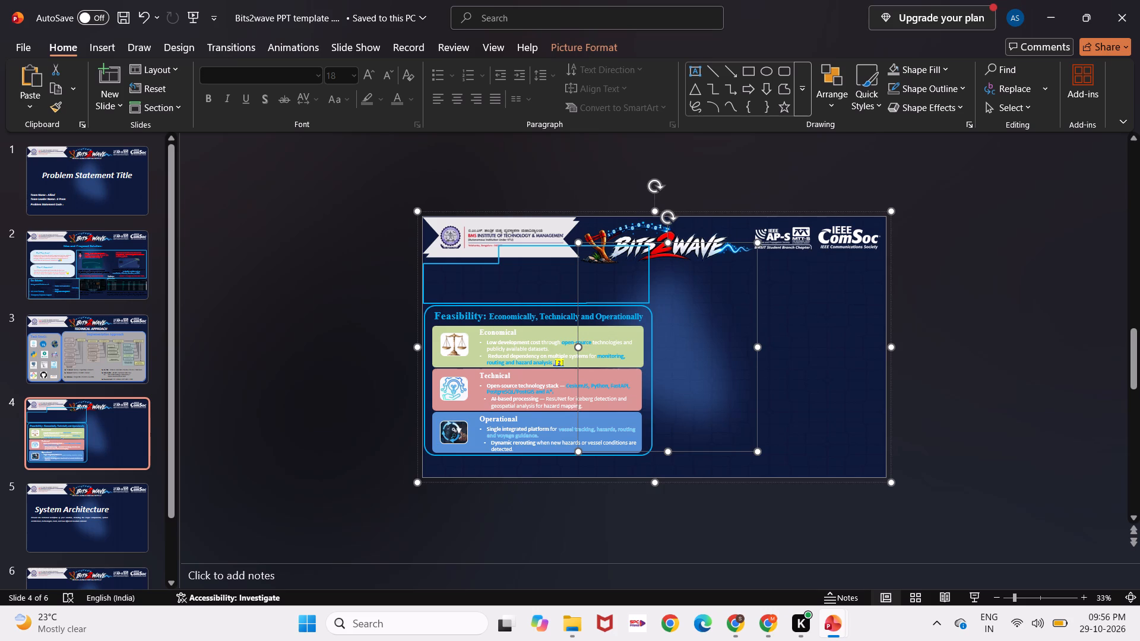
pyautogui.click(457, 262)
pyautogui.press('BackSpace')
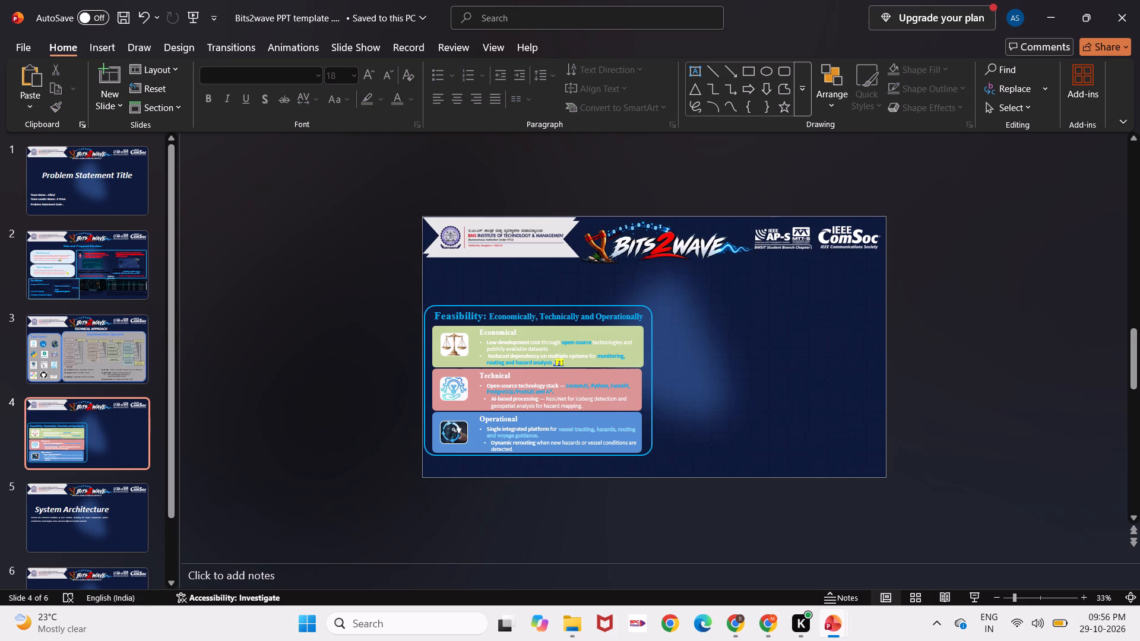
# Switch to the SIH-16059 presentation and select slide 4's Viability and Risk management diagram, texts and frame, excluding the Allied6 – Antari's footer.
pyautogui.hotkey('alt', 'Tab')
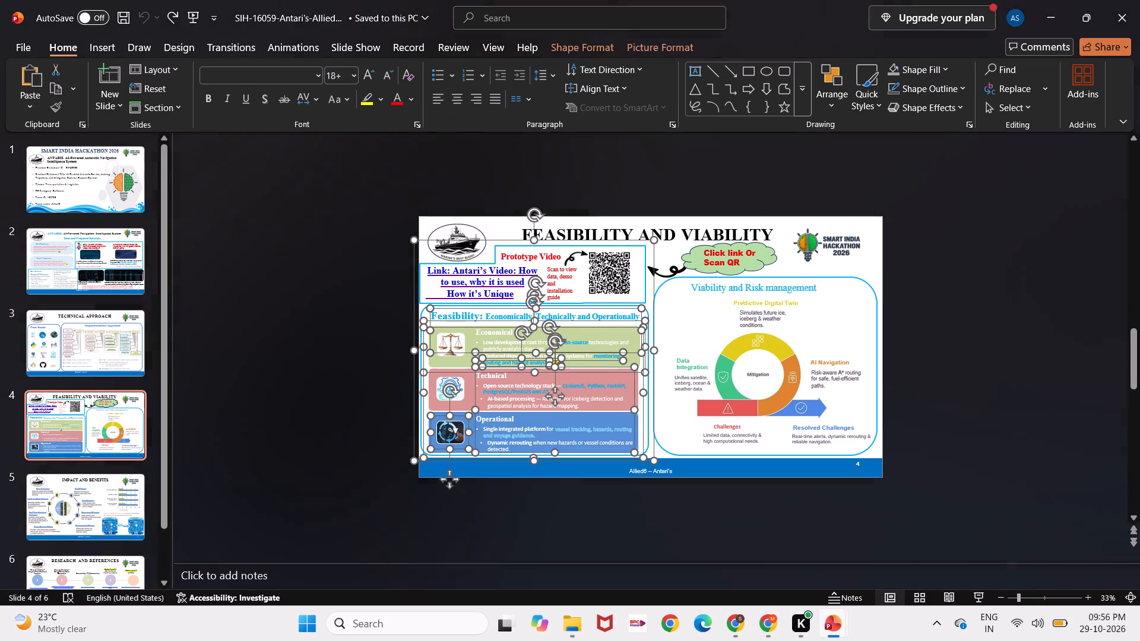
pyautogui.click(747, 376)
pyautogui.click(852, 347)
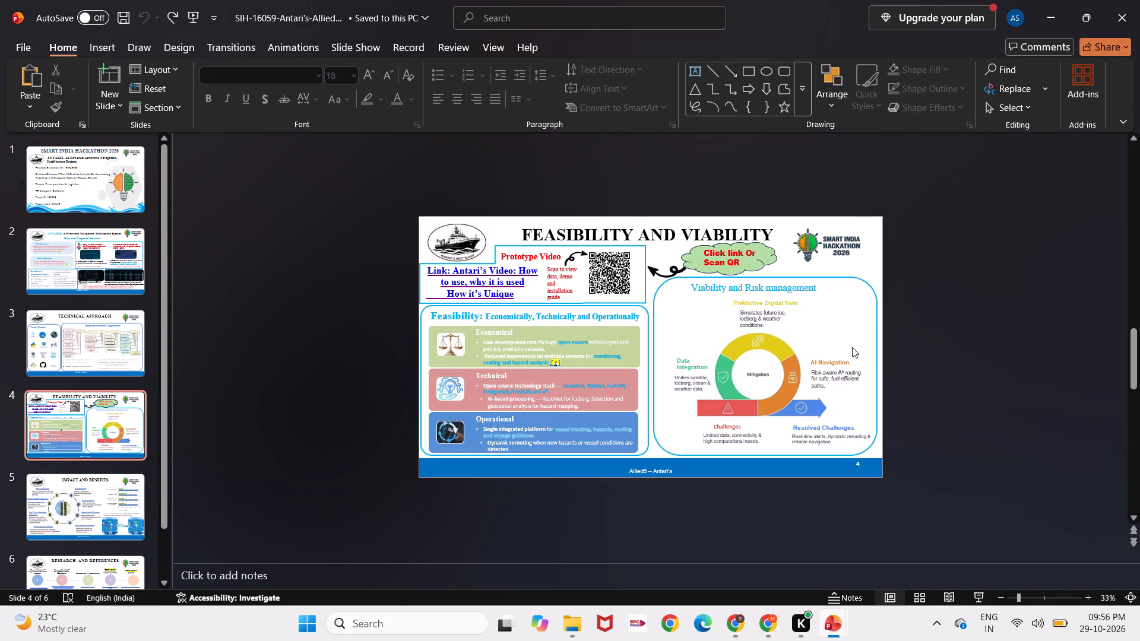
pyautogui.click(877, 344)
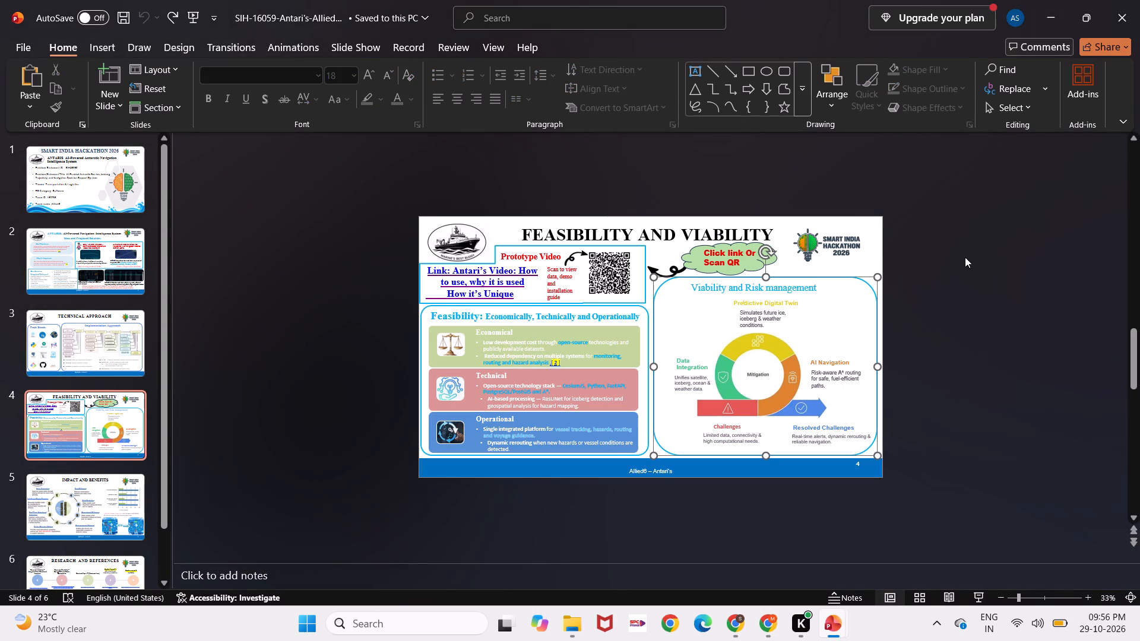
pyautogui.hotkey('ctrl', 'x')
pyautogui.hotkey('ctrl', 'z')
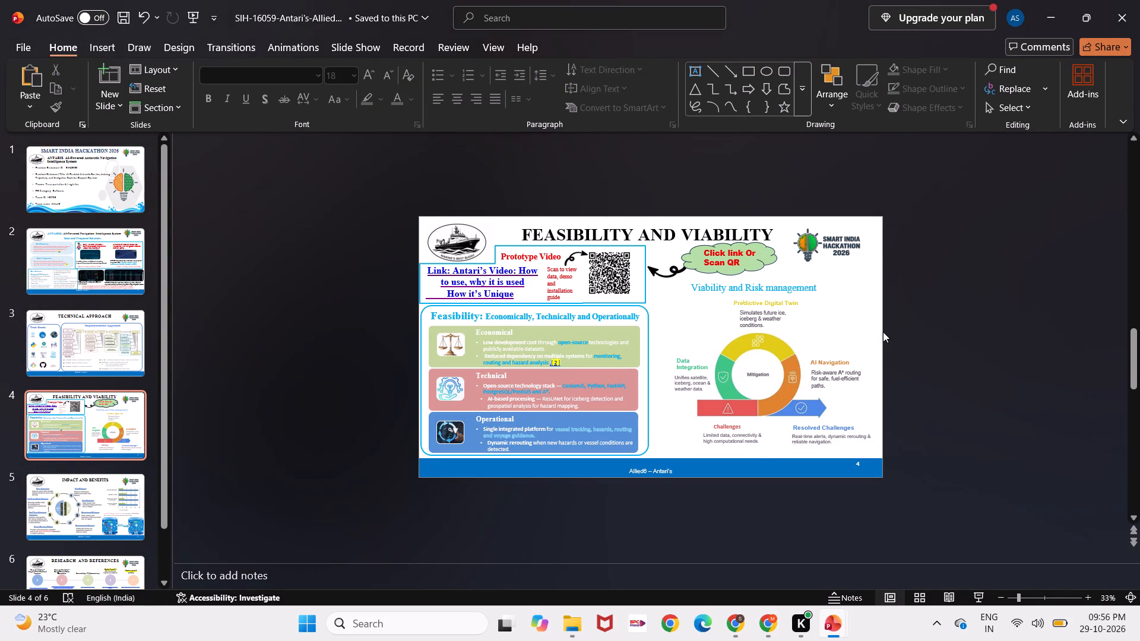
pyautogui.moveTo(917, 250); pyautogui.dragTo(613, 497)
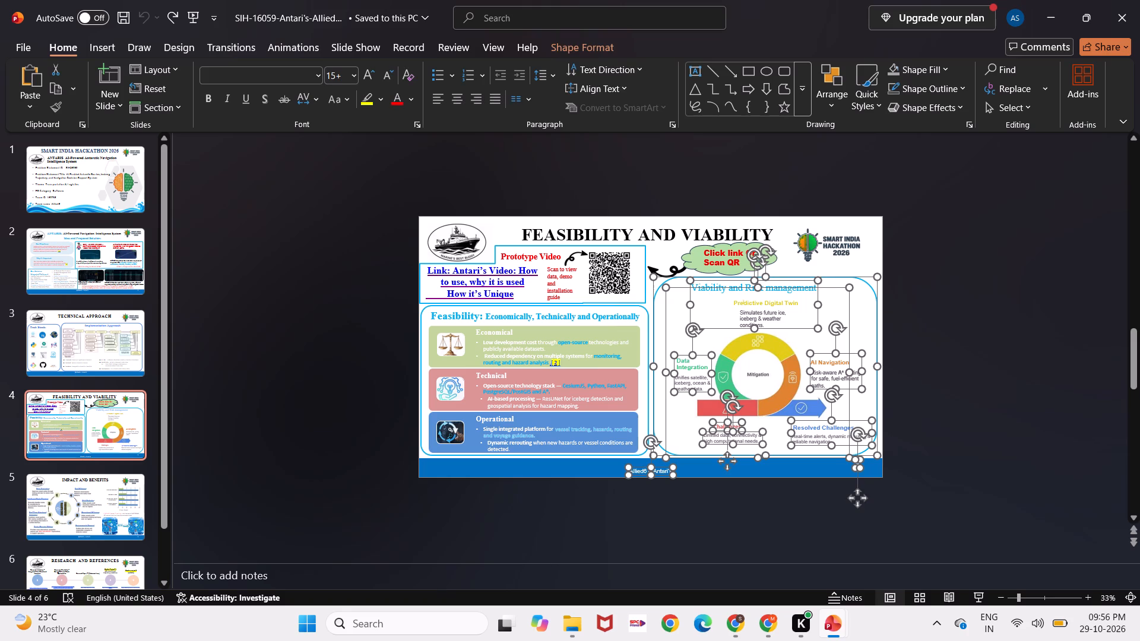
pyautogui.keyDown('shift'); pyautogui.click(639, 474); pyautogui.keyUp('shift')
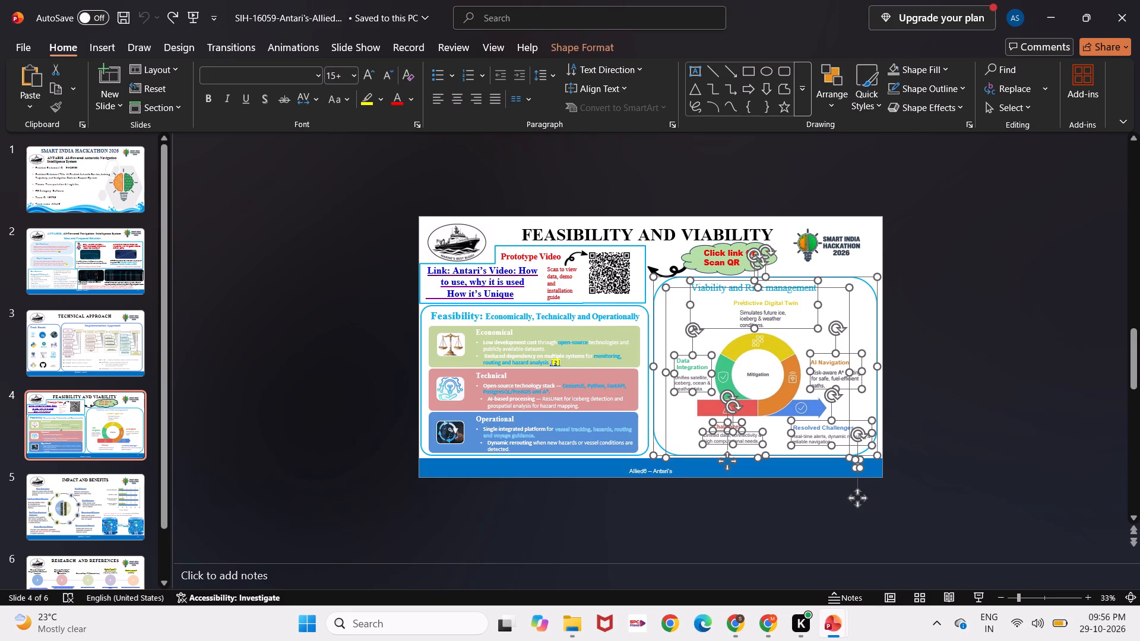
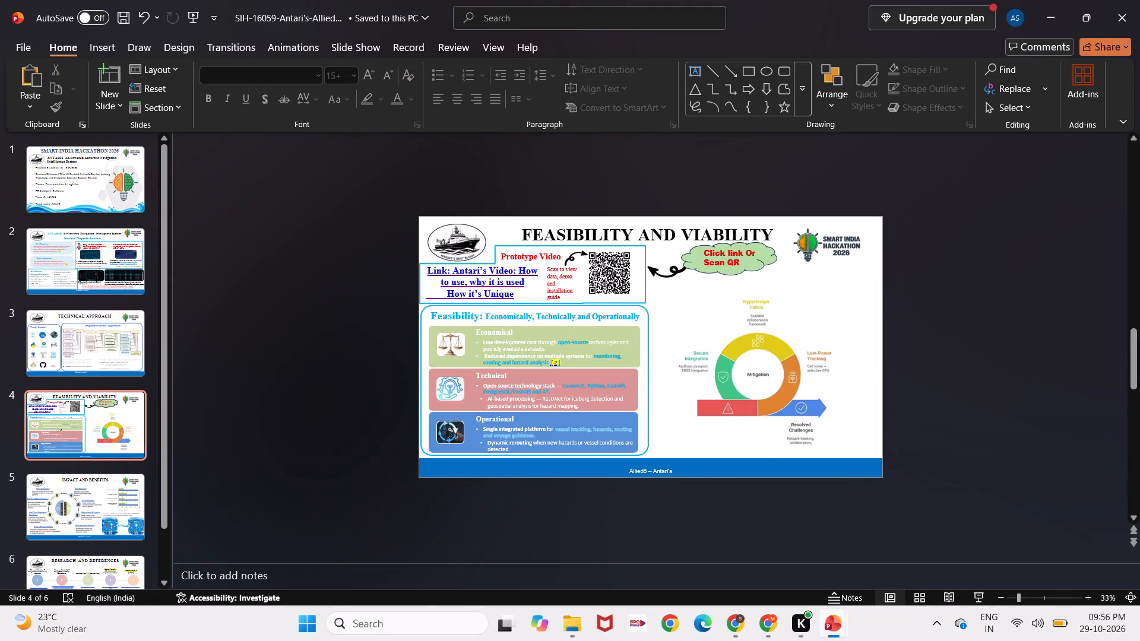
# Cut the Viability and Risk management section including its diagram, restore it in the SIH-16059 presentation, and paste it onto slide 4 of the Bits2wave template.
pyautogui.hotkey('ctrl', 'z')
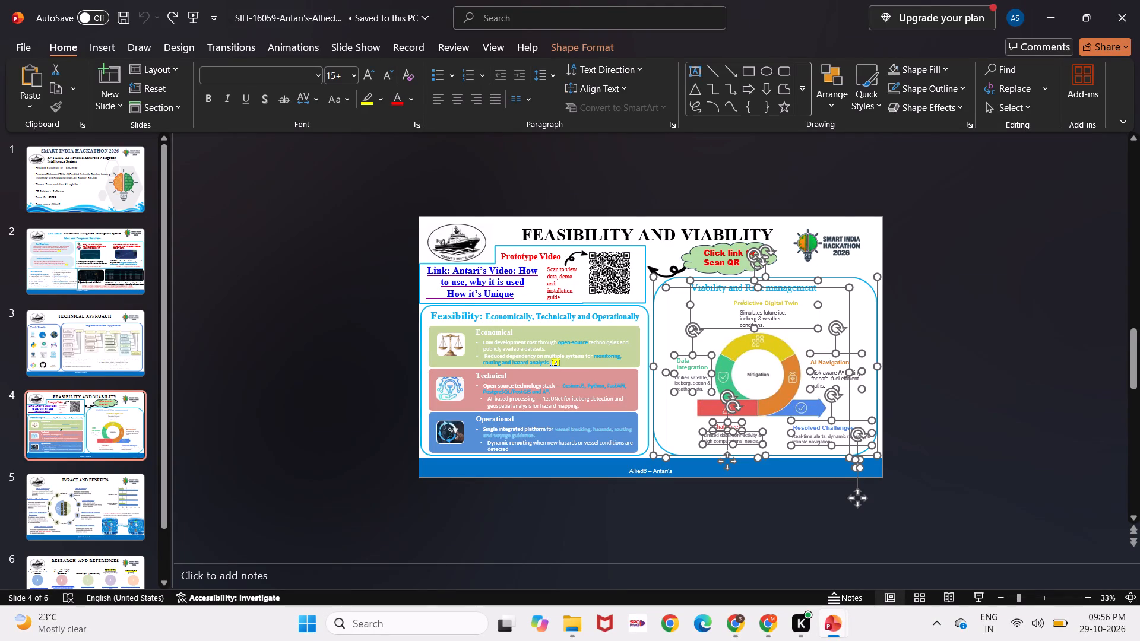
pyautogui.keyDown('shift'); pyautogui.click(750, 347); pyautogui.keyUp('shift')
pyautogui.hotkey('ctrl', 'x')
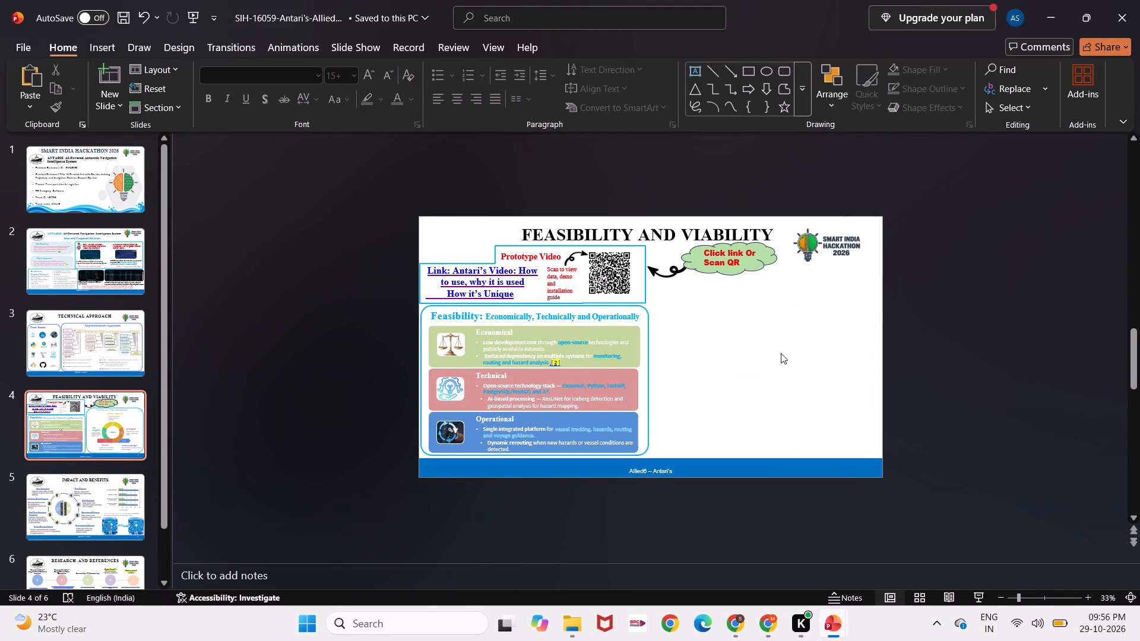
pyautogui.hotkey('ctrl', 'z')
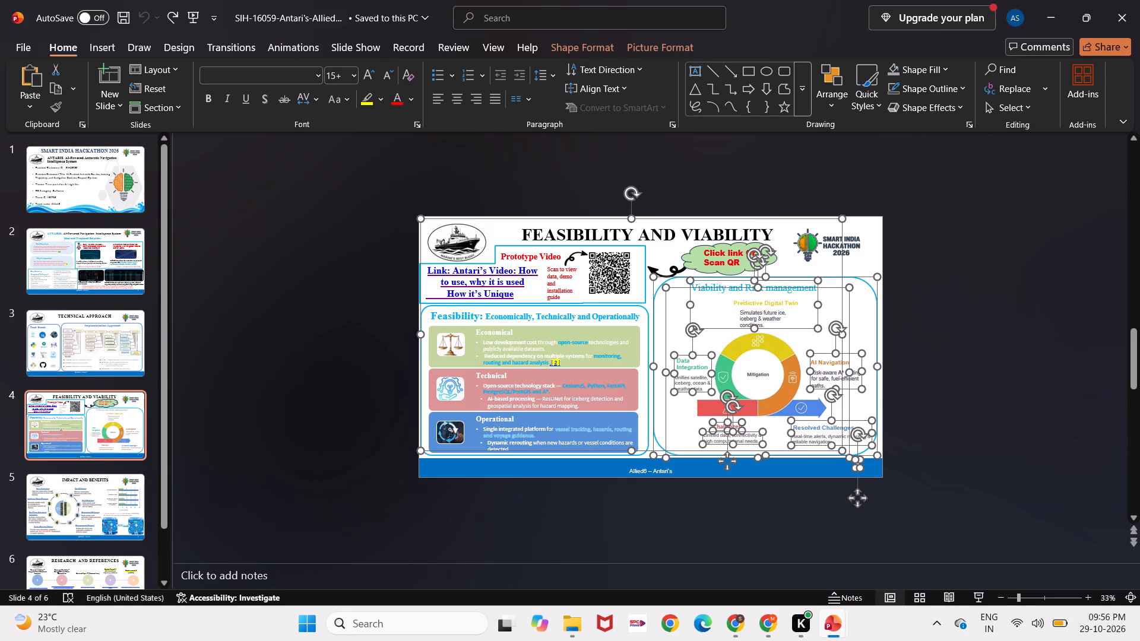
pyautogui.hotkey('alt', 'Tab')
pyautogui.hotkey('ctrl', 'v')
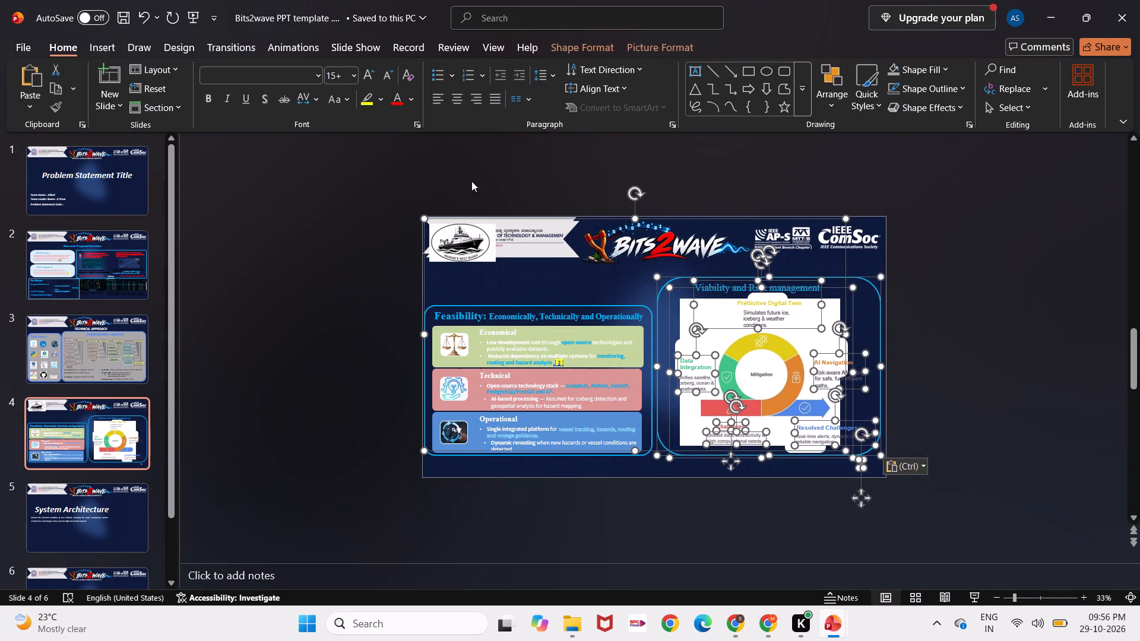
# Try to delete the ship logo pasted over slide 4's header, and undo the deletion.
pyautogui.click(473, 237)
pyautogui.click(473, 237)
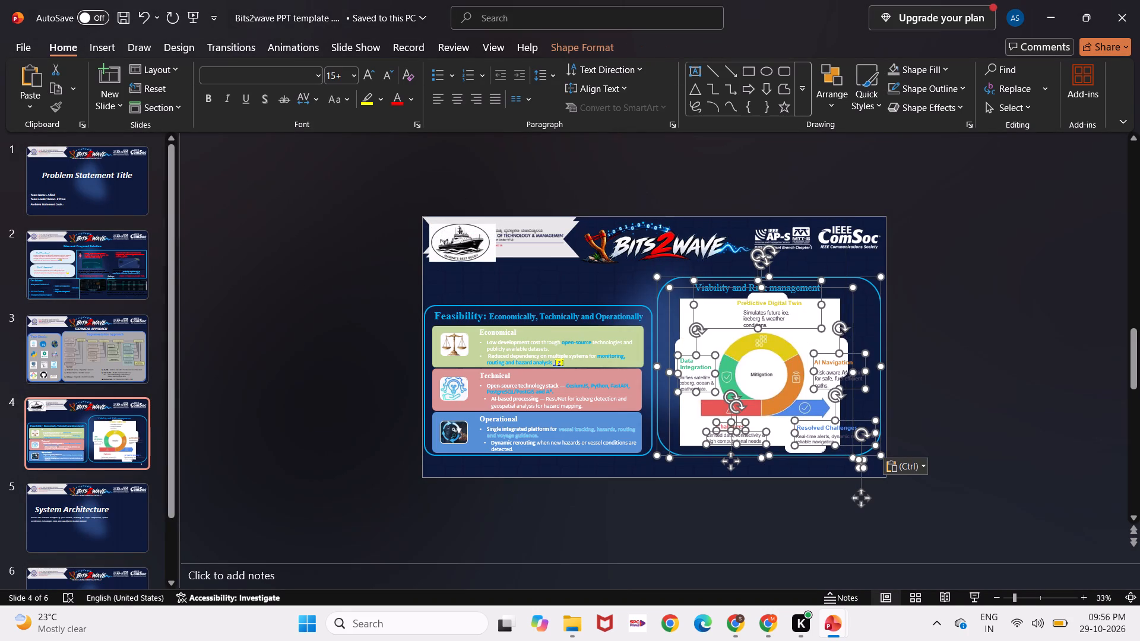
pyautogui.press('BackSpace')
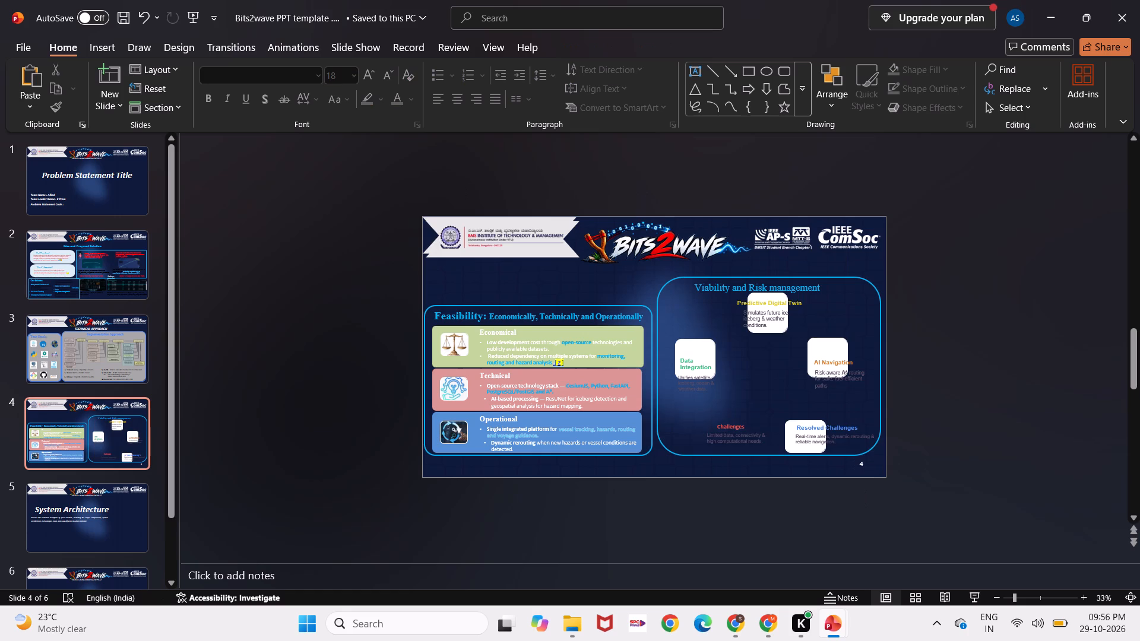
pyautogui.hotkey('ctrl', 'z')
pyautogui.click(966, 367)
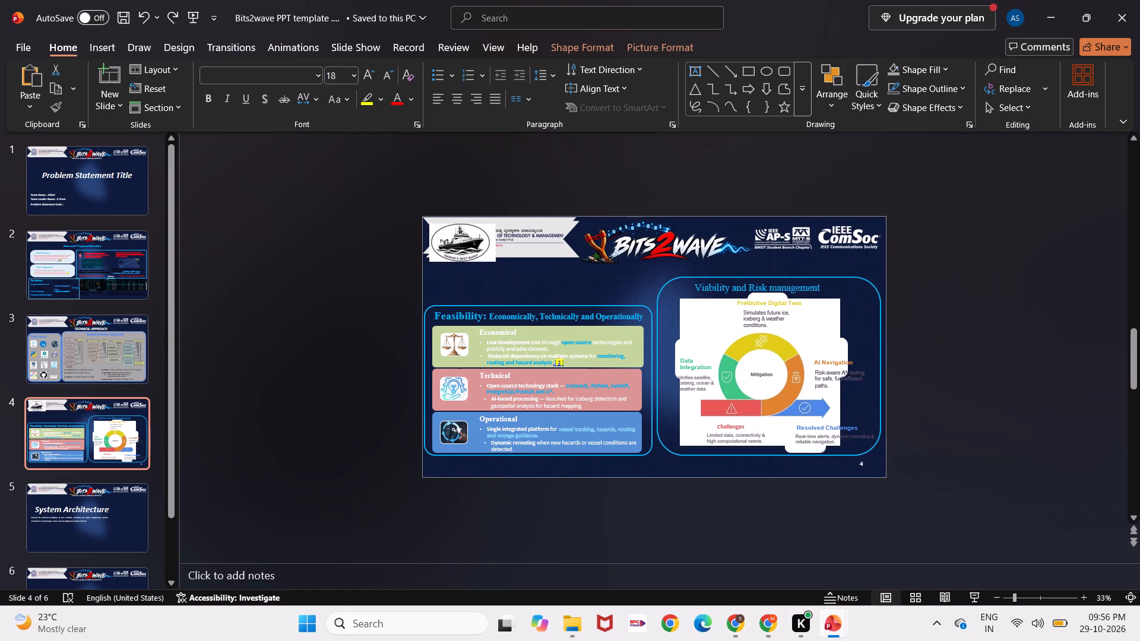
# Ungroup the pasted picture group on slide 4 and delete the ship logo covering the institute header.
pyautogui.click(830, 316)
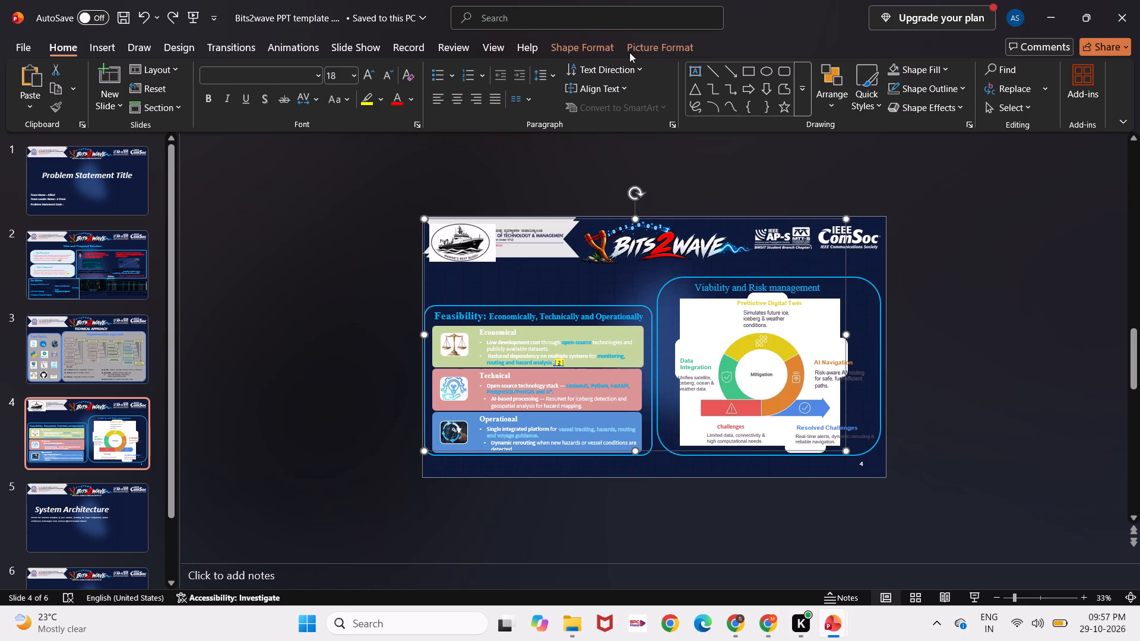
pyautogui.click(585, 45)
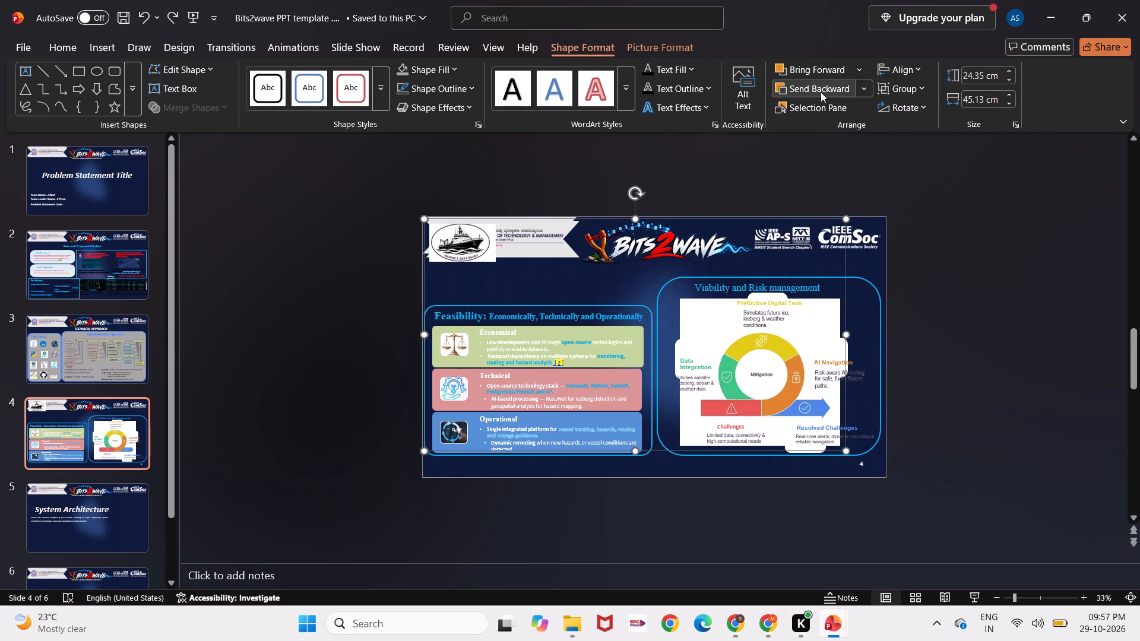
pyautogui.click(903, 88)
pyautogui.click(904, 148)
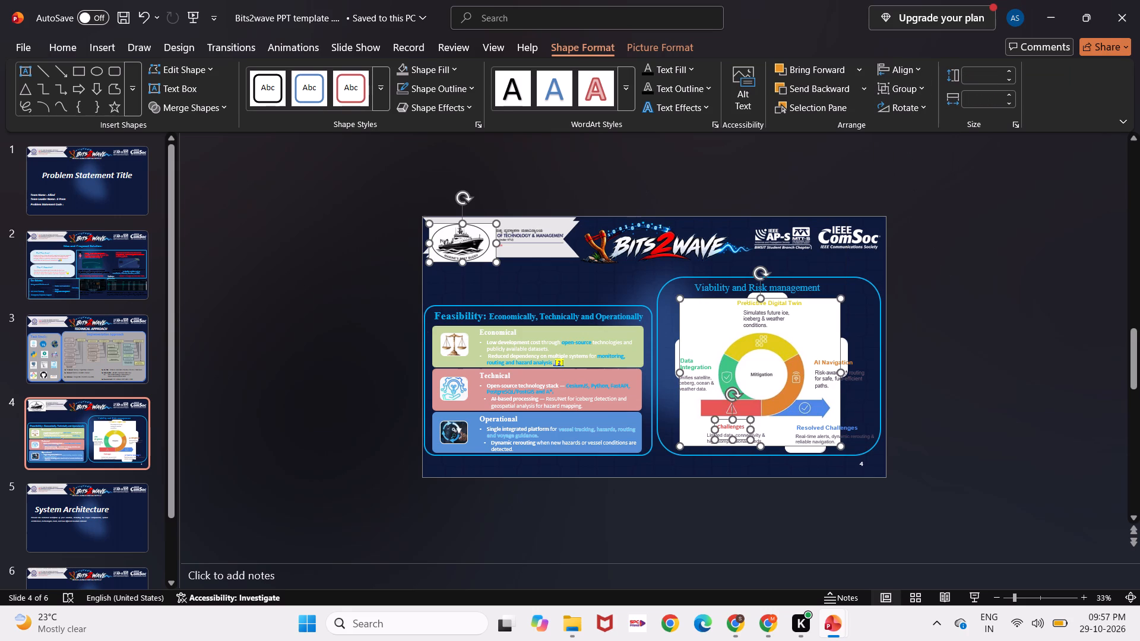
pyautogui.click(471, 229)
pyautogui.click(562, 144)
pyautogui.click(481, 239)
pyautogui.press('BackSpace')
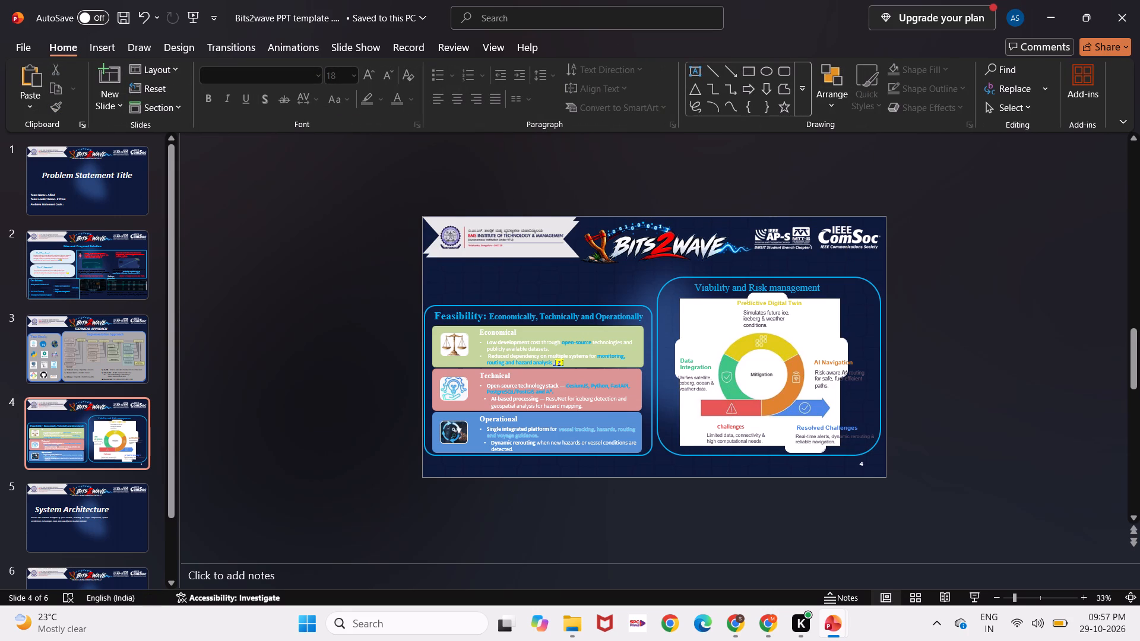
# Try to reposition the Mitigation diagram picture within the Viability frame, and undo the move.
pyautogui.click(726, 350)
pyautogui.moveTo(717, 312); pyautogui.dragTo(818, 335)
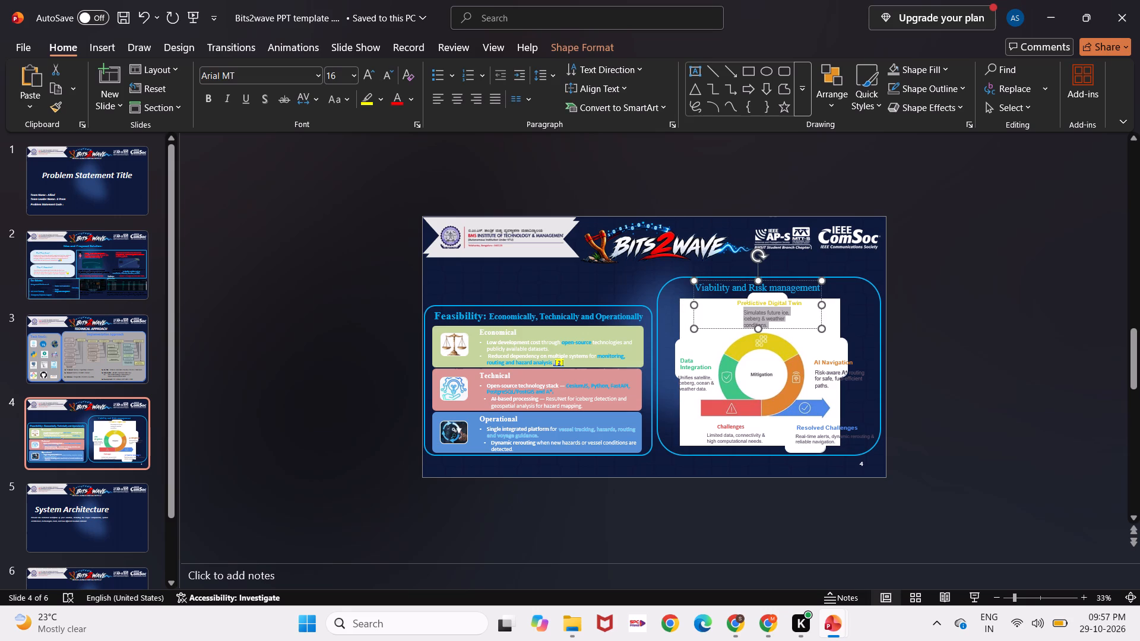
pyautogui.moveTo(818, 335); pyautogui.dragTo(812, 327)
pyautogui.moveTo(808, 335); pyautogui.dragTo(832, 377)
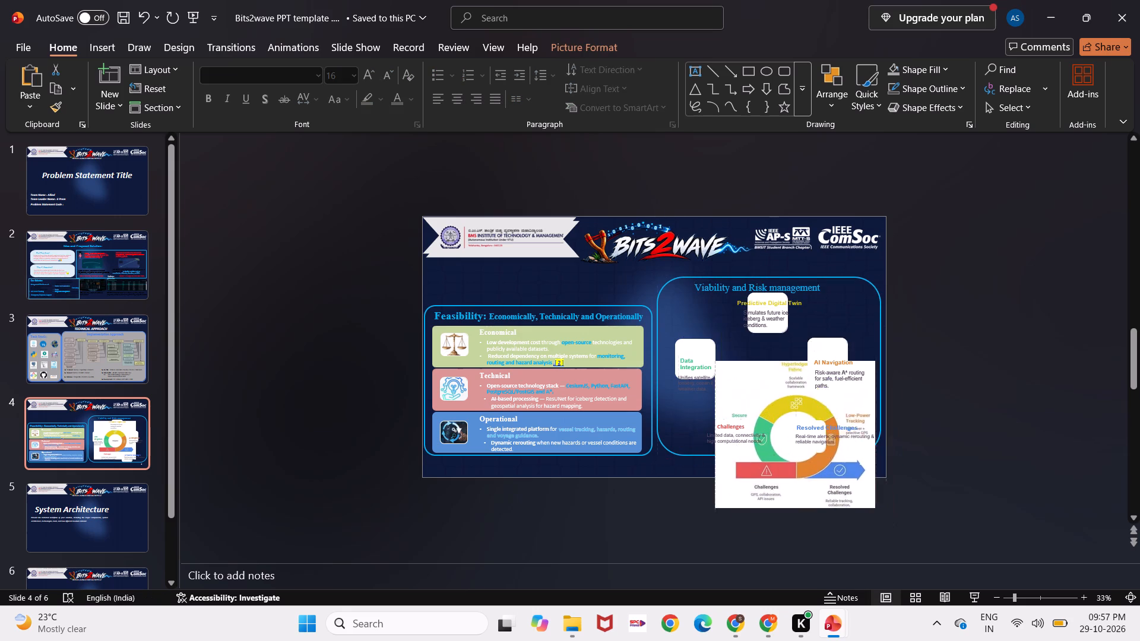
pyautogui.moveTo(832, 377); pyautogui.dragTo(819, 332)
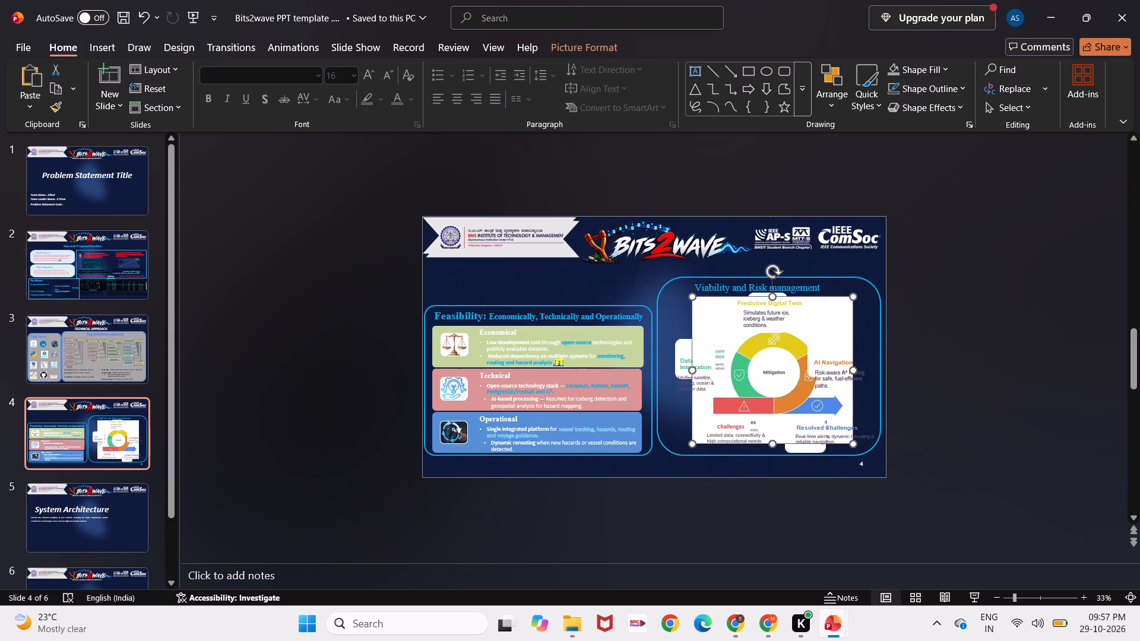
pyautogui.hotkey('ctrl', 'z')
# Remove one of the full-slide background layers from slide 4.
pyautogui.click(865, 300)
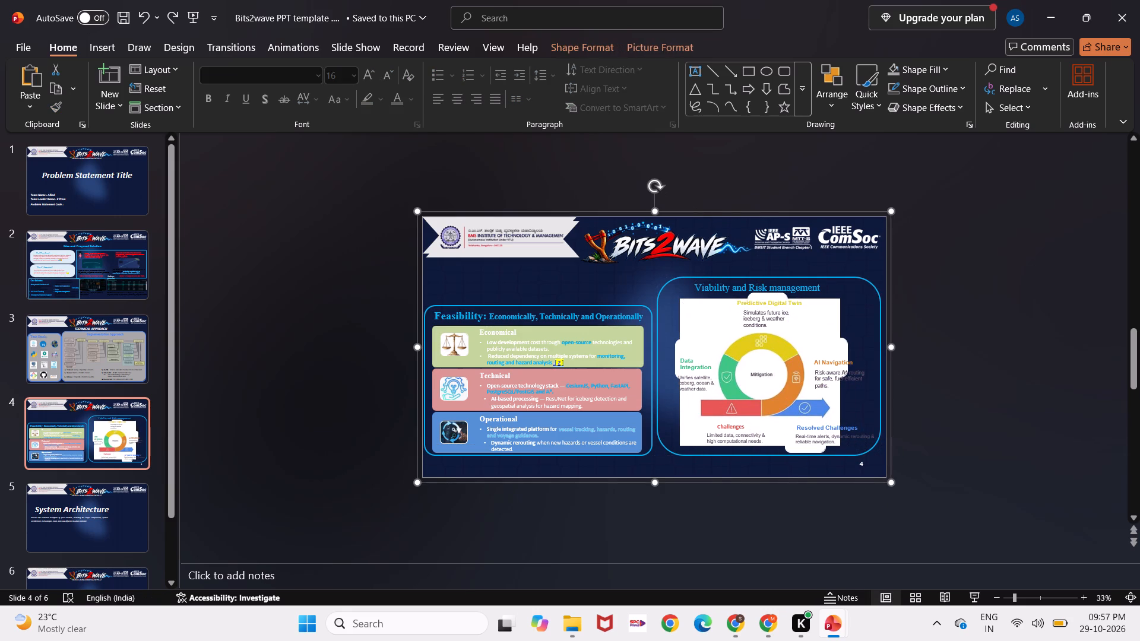
pyautogui.click(861, 275)
pyautogui.click(861, 275)
pyautogui.moveTo(861, 275); pyautogui.dragTo(861, 202)
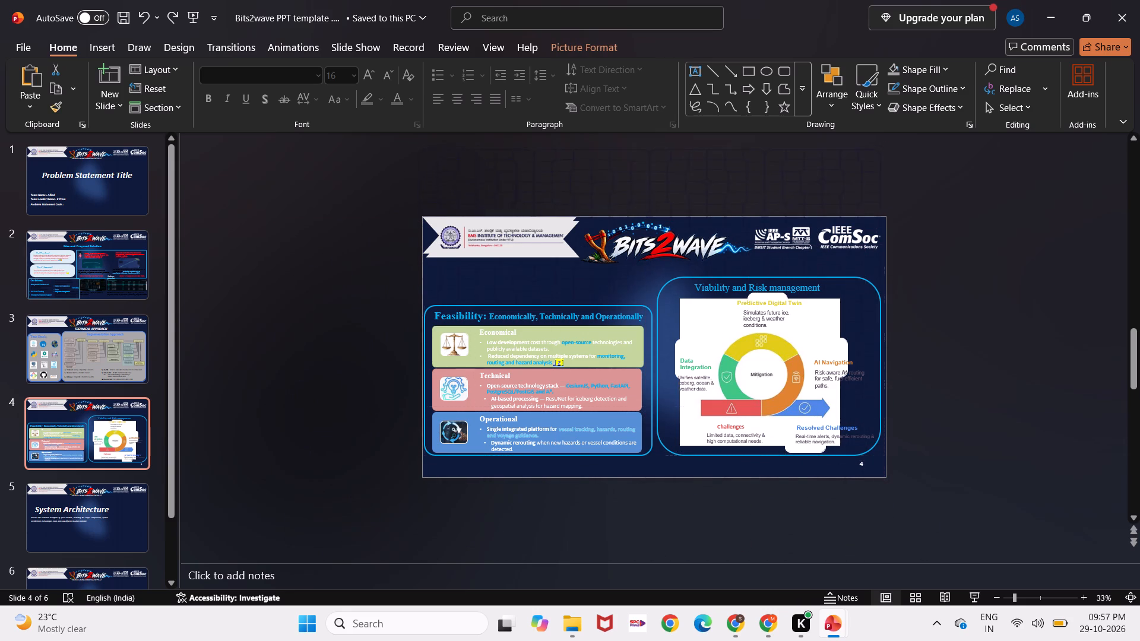
pyautogui.moveTo(861, 202); pyautogui.dragTo(876, 189)
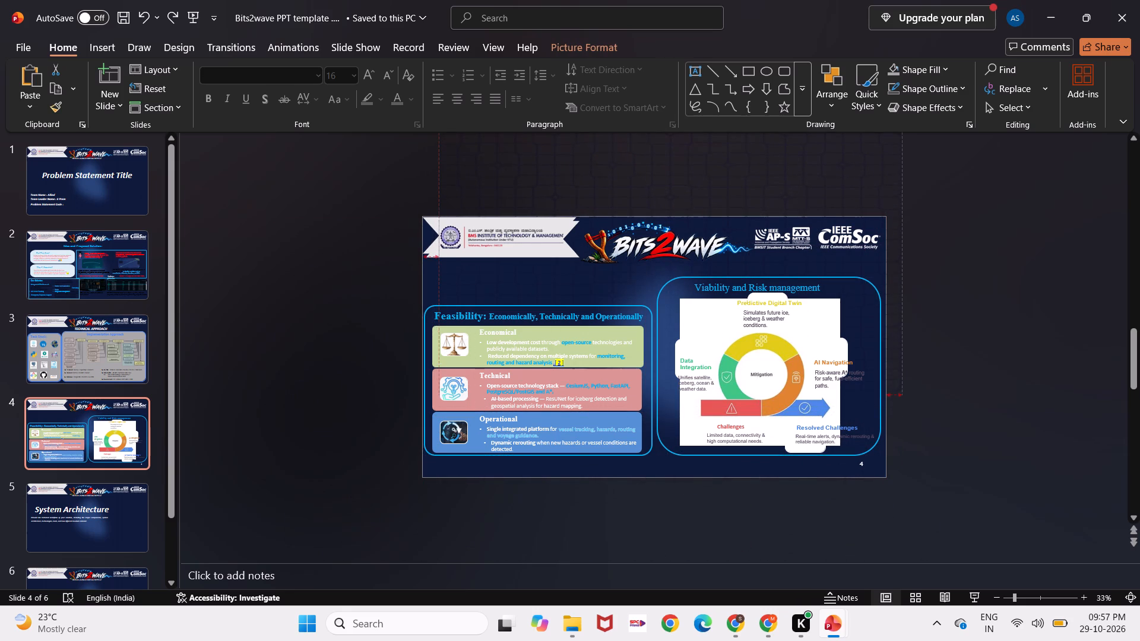
pyautogui.moveTo(876, 189); pyautogui.dragTo(852, 276)
pyautogui.press('BackSpace')
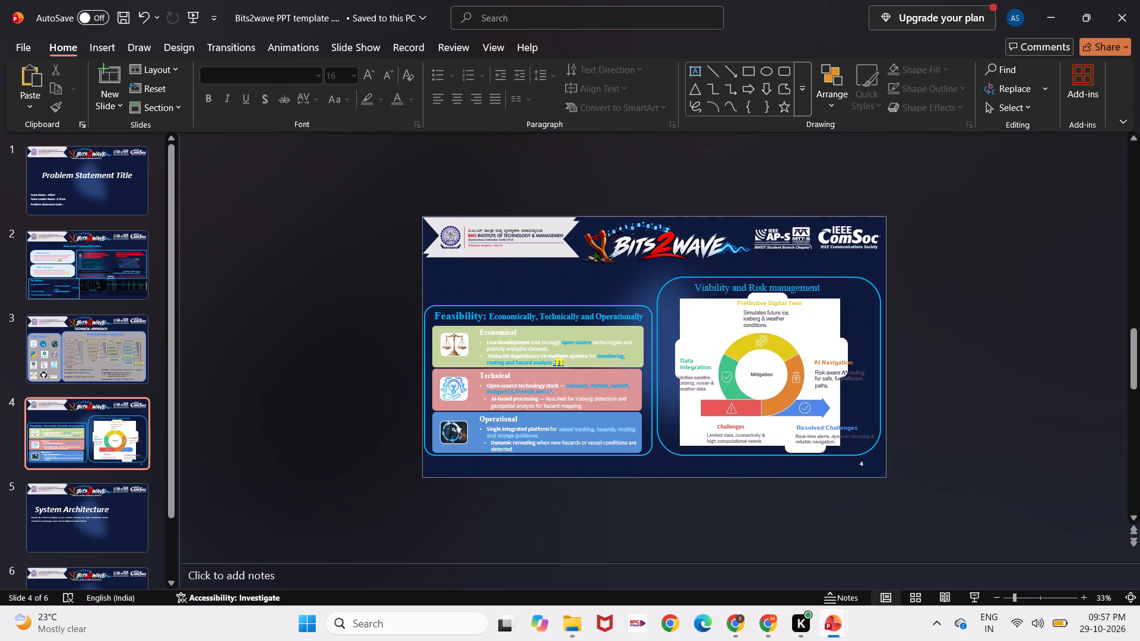
pyautogui.click(852, 276)
pyautogui.hotkey('ctrl', 'z')
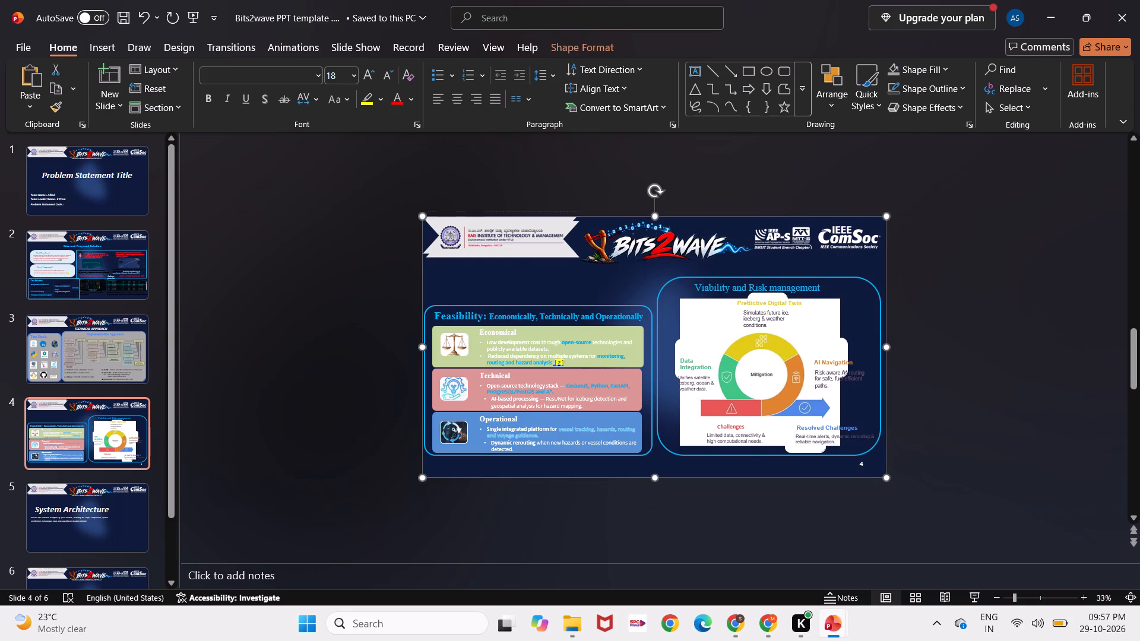
pyautogui.hotkey('ctrl', 'x')
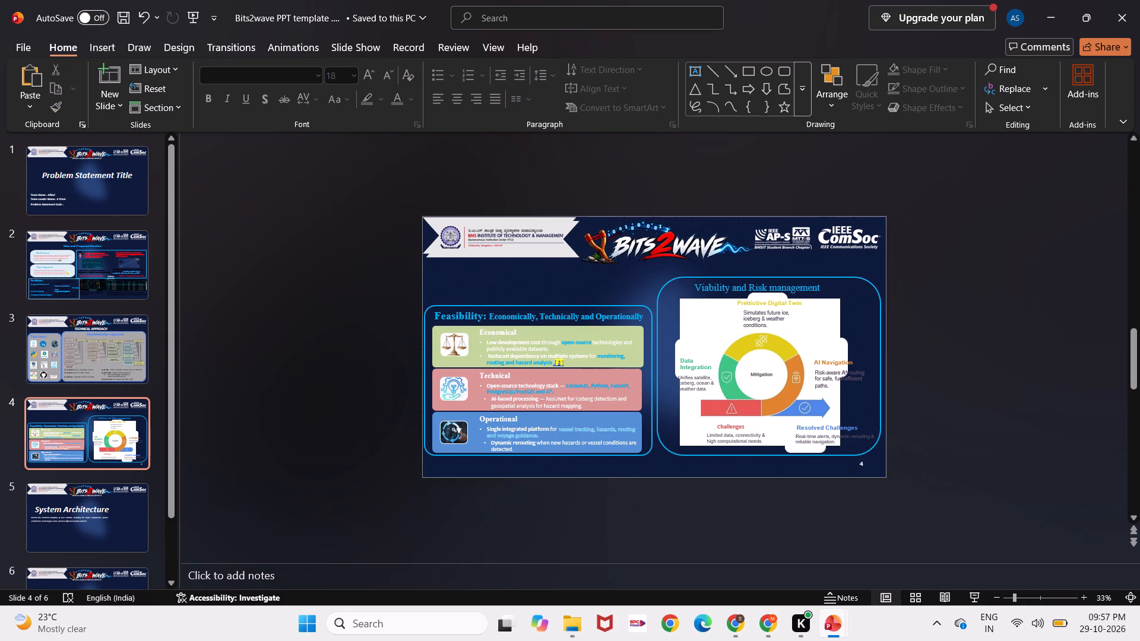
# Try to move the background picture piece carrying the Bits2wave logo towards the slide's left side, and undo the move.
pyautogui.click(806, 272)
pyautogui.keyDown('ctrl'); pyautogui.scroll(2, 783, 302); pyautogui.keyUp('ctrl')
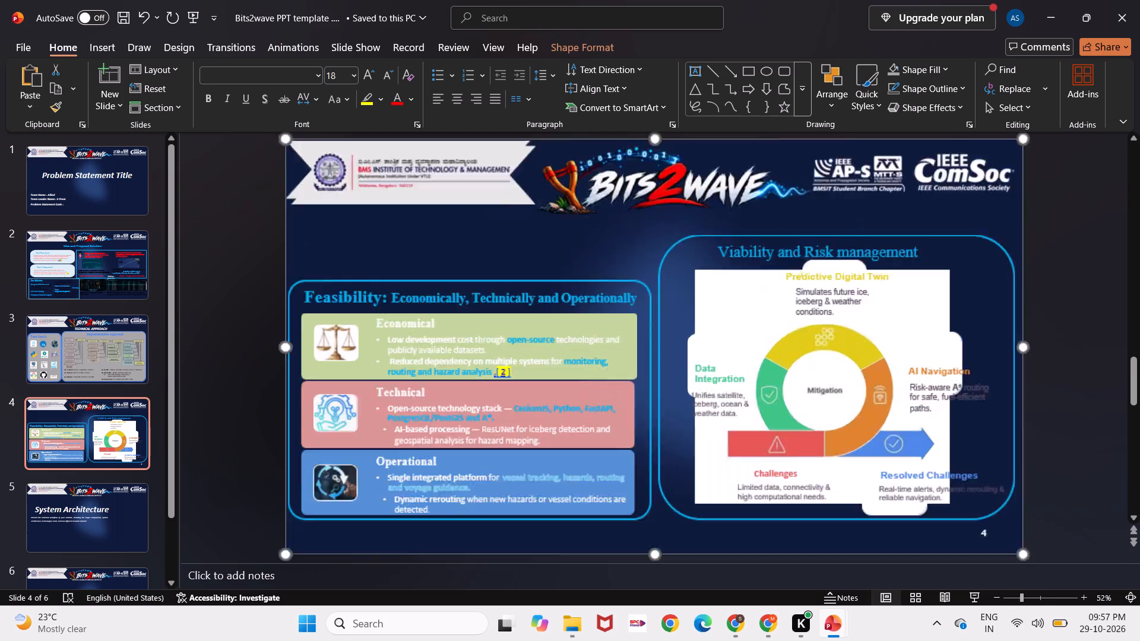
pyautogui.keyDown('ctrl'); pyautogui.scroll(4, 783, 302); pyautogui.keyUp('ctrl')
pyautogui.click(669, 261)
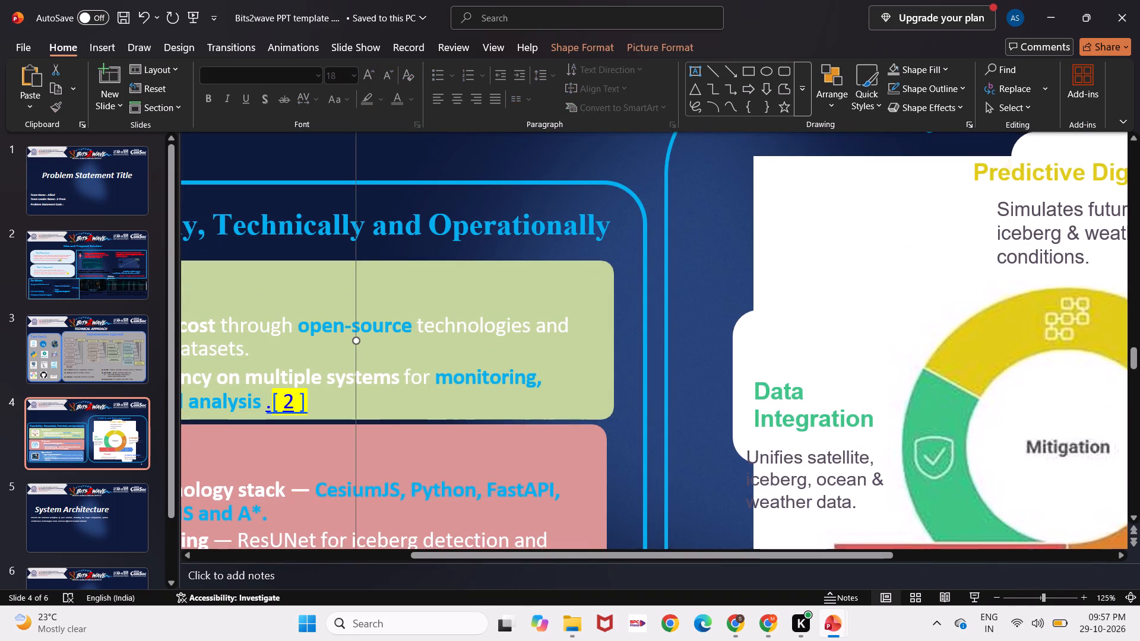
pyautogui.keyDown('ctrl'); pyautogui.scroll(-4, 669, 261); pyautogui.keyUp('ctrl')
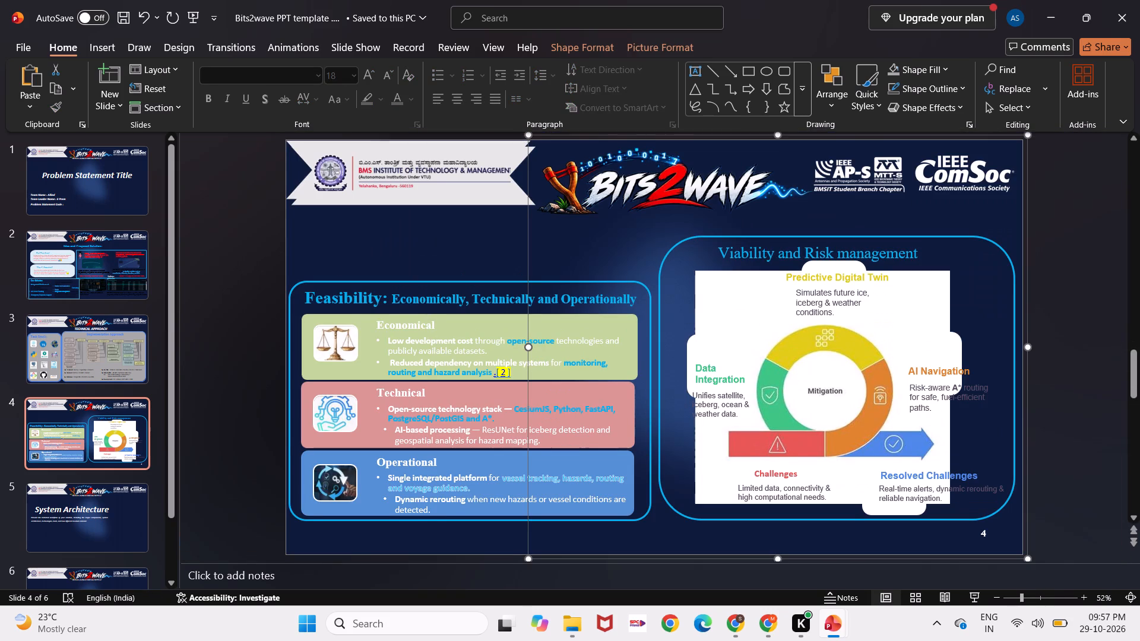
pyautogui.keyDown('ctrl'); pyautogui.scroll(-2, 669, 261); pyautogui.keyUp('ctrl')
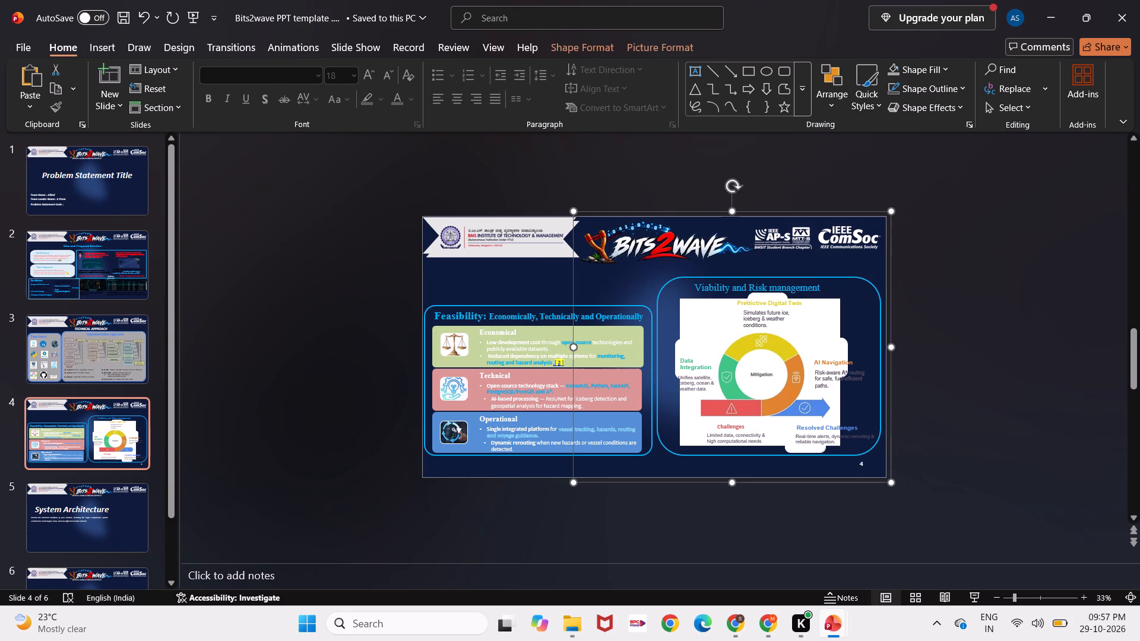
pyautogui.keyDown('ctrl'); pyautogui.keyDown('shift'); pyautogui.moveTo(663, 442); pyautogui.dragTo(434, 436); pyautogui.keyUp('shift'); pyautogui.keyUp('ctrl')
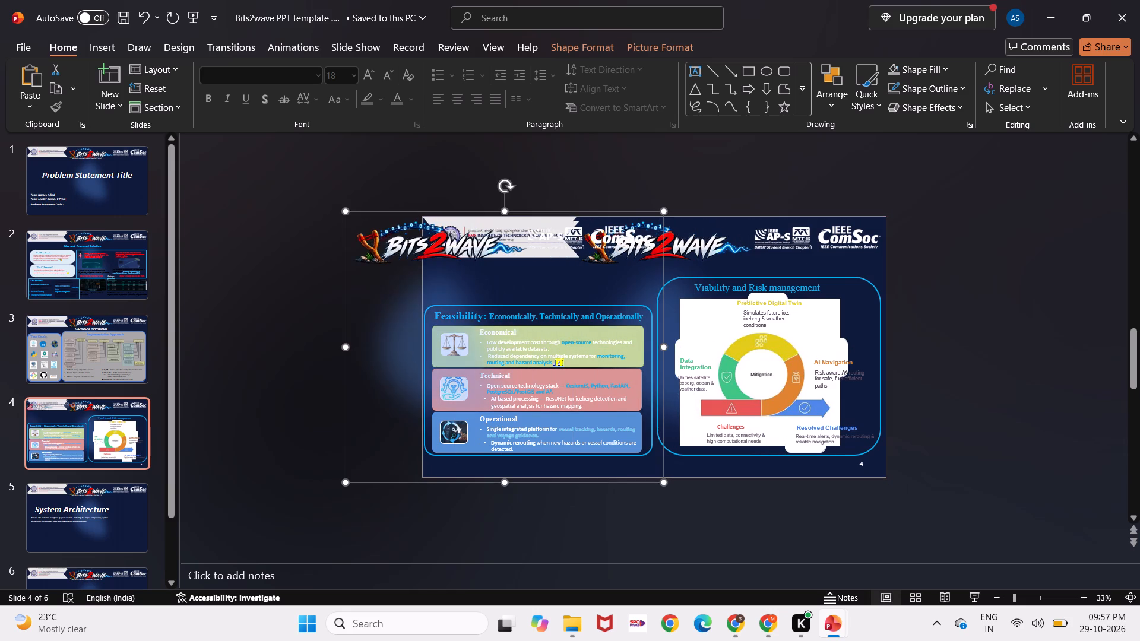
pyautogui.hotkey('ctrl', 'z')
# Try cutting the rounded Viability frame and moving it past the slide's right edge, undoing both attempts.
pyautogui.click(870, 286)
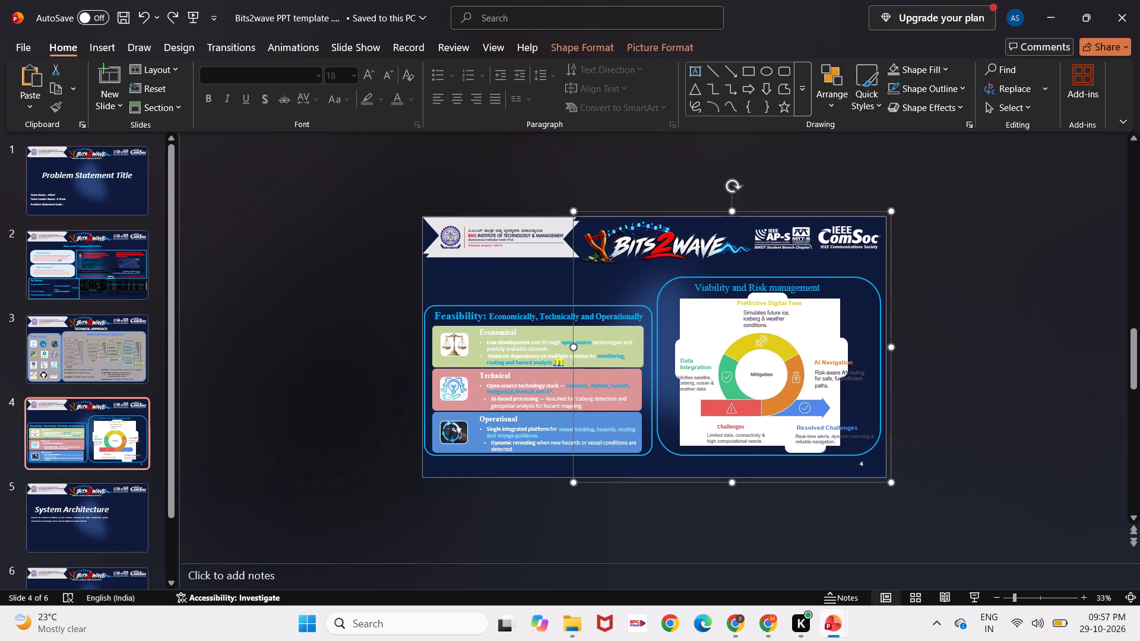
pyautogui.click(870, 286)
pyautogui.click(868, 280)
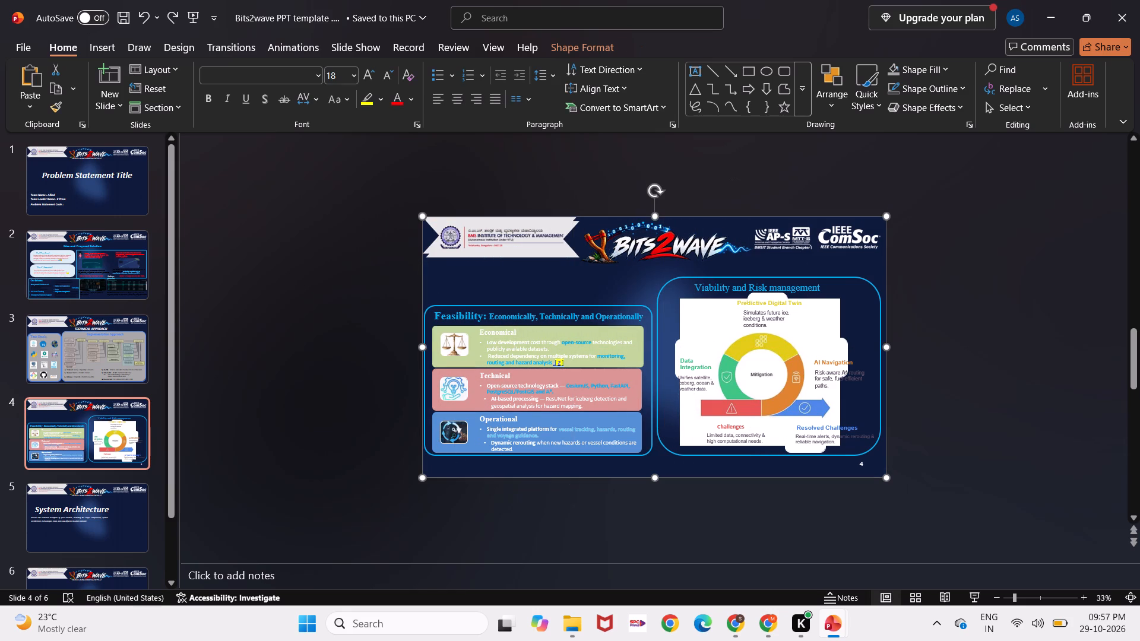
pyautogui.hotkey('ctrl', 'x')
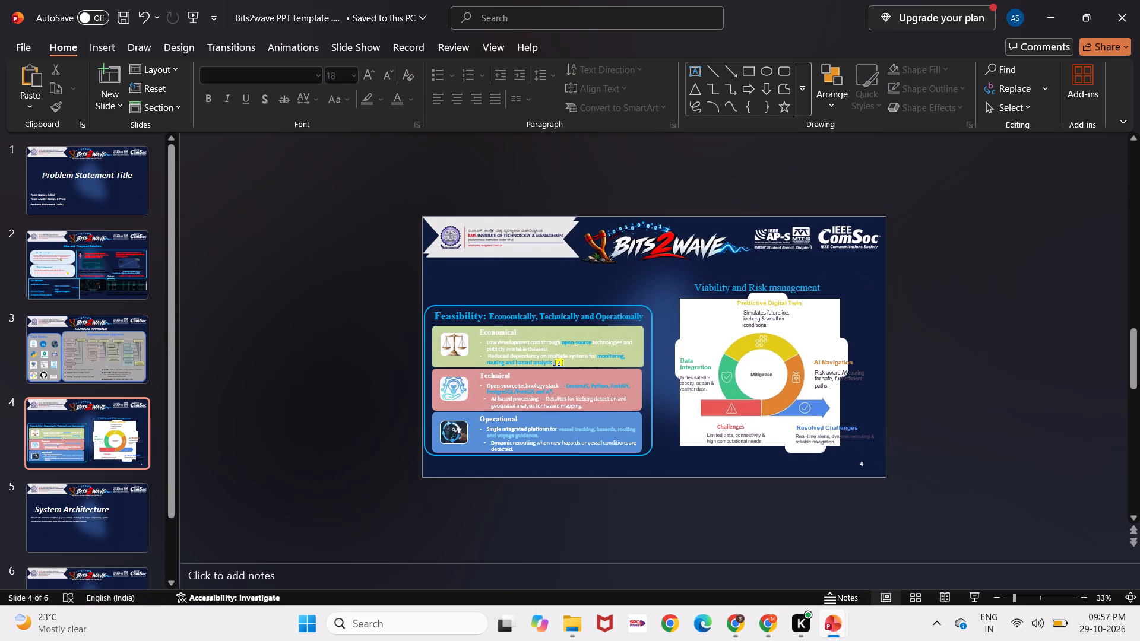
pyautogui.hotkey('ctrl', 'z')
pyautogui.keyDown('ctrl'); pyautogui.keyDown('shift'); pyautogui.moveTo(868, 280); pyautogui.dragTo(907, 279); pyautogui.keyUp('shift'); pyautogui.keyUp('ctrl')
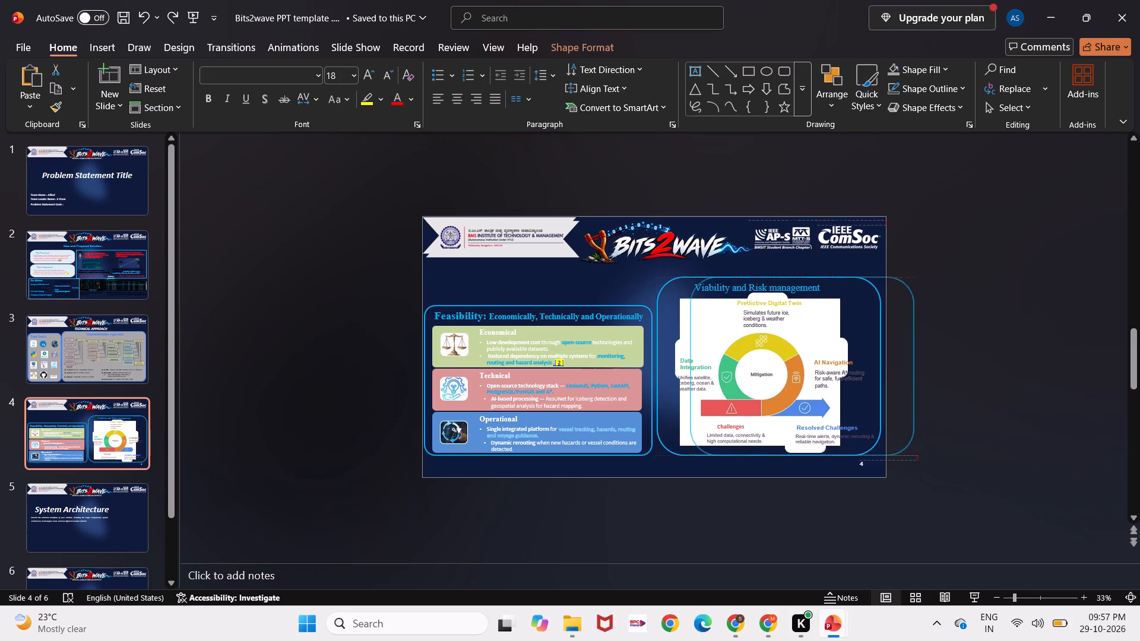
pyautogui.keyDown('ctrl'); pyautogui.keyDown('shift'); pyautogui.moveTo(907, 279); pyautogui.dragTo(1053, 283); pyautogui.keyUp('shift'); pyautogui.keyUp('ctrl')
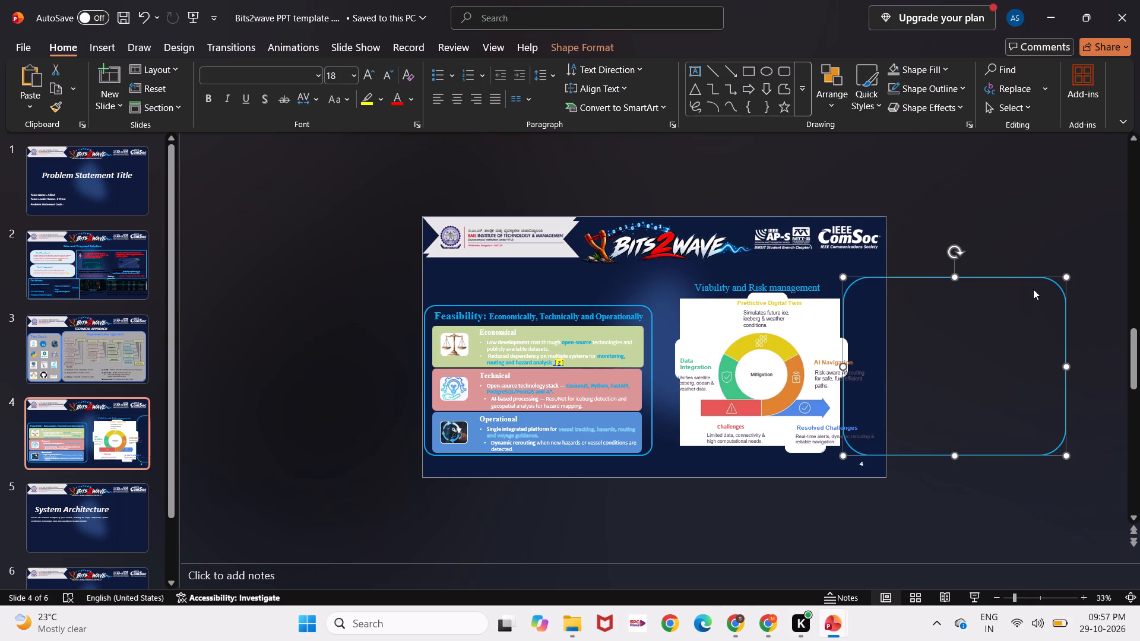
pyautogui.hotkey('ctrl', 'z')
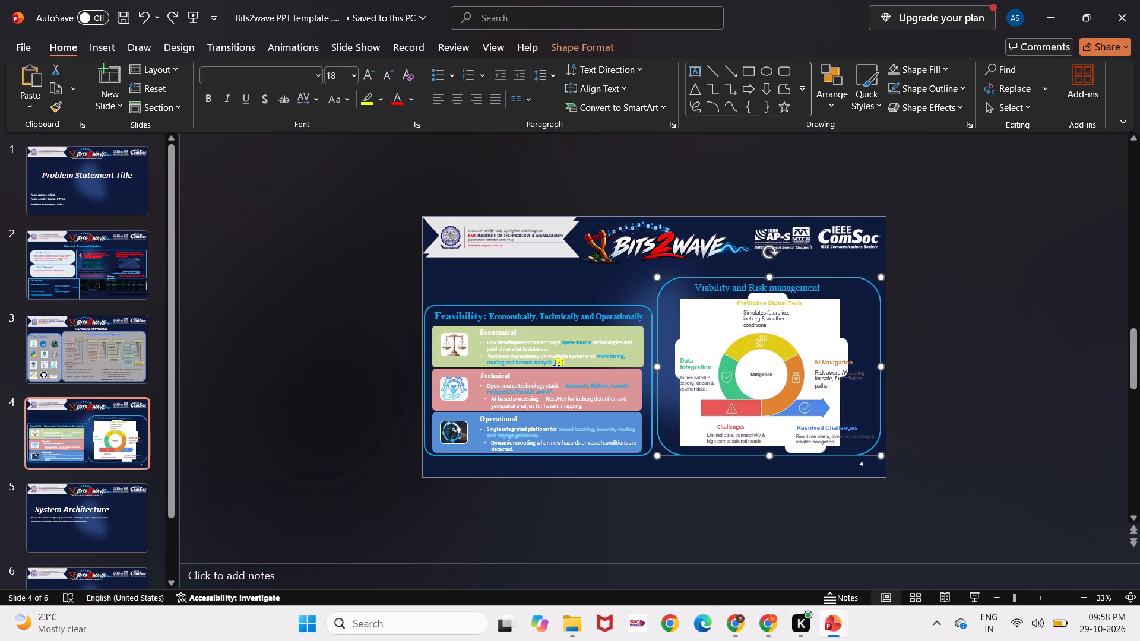
# Place a copy of the rounded Viability frame to its right, extending beyond the slide's right edge.
pyautogui.keyDown('ctrl'); pyautogui.keyDown('shift'); pyautogui.moveTo(881, 297); pyautogui.dragTo(1054, 304); pyautogui.keyUp('shift'); pyautogui.keyUp('ctrl')
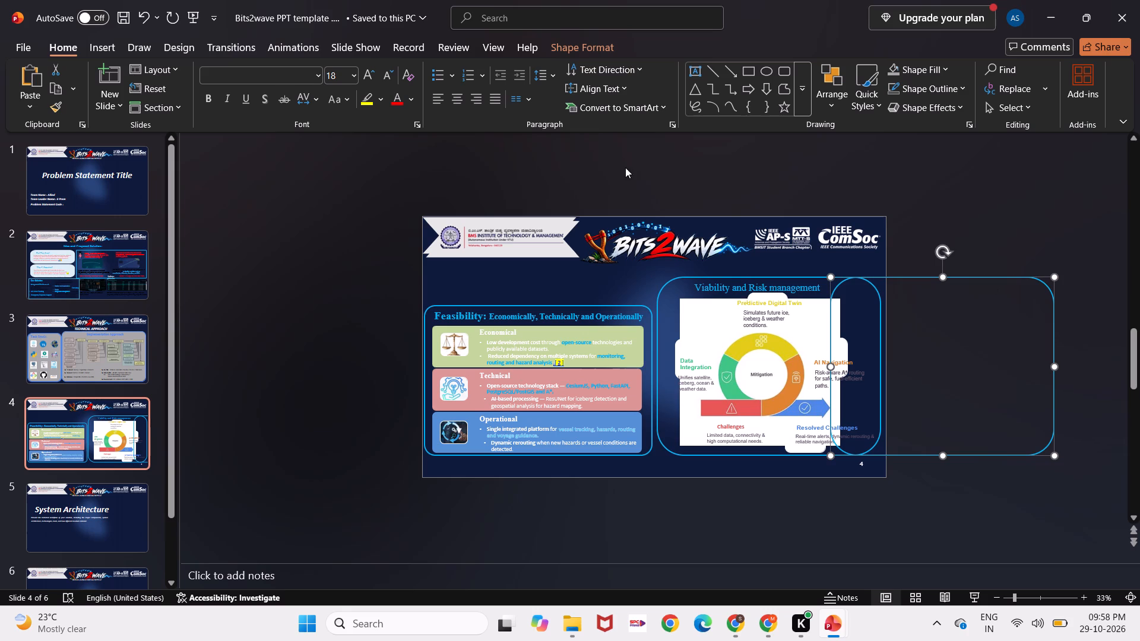
# Fill the copied Viability frame with white.
pyautogui.click(581, 46)
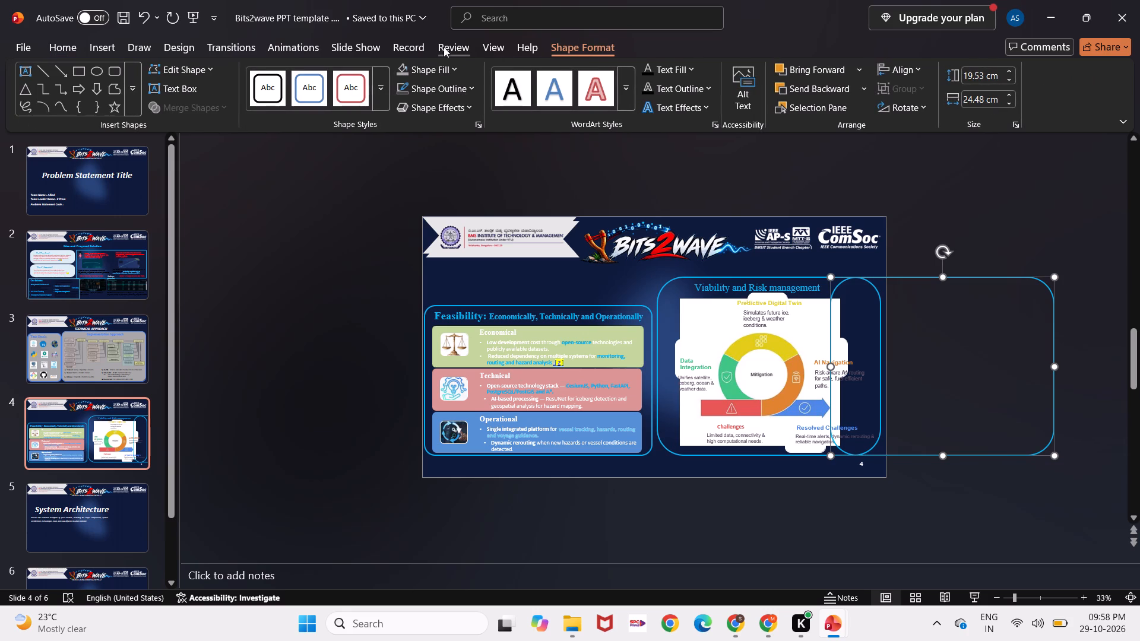
pyautogui.click(447, 70)
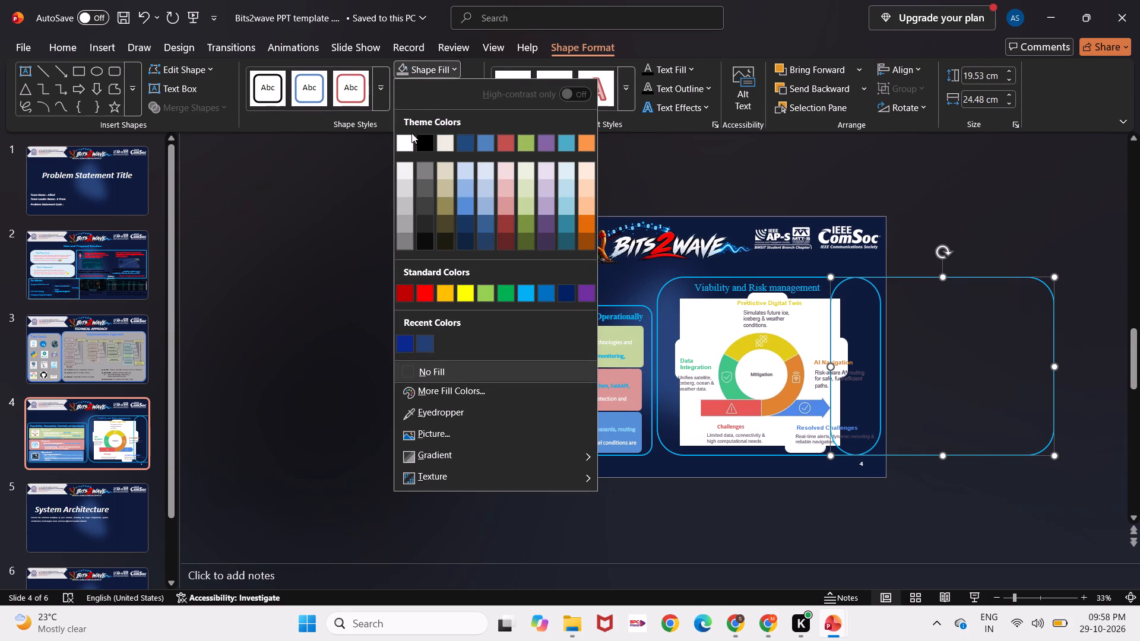
pyautogui.click(409, 136)
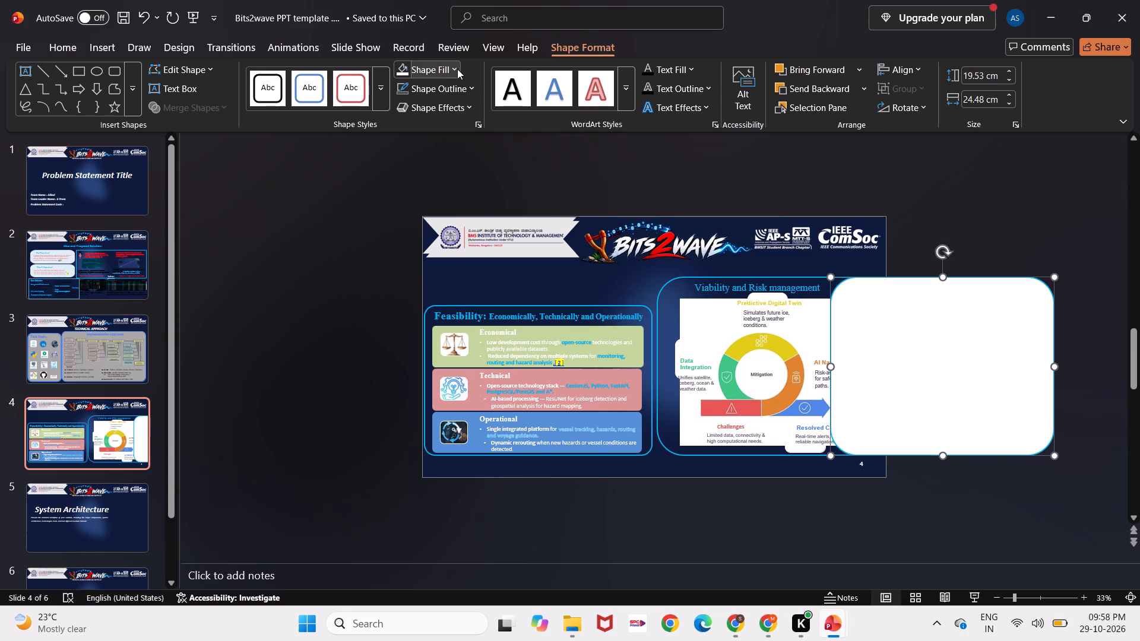
pyautogui.click(458, 69)
pyautogui.click(445, 141)
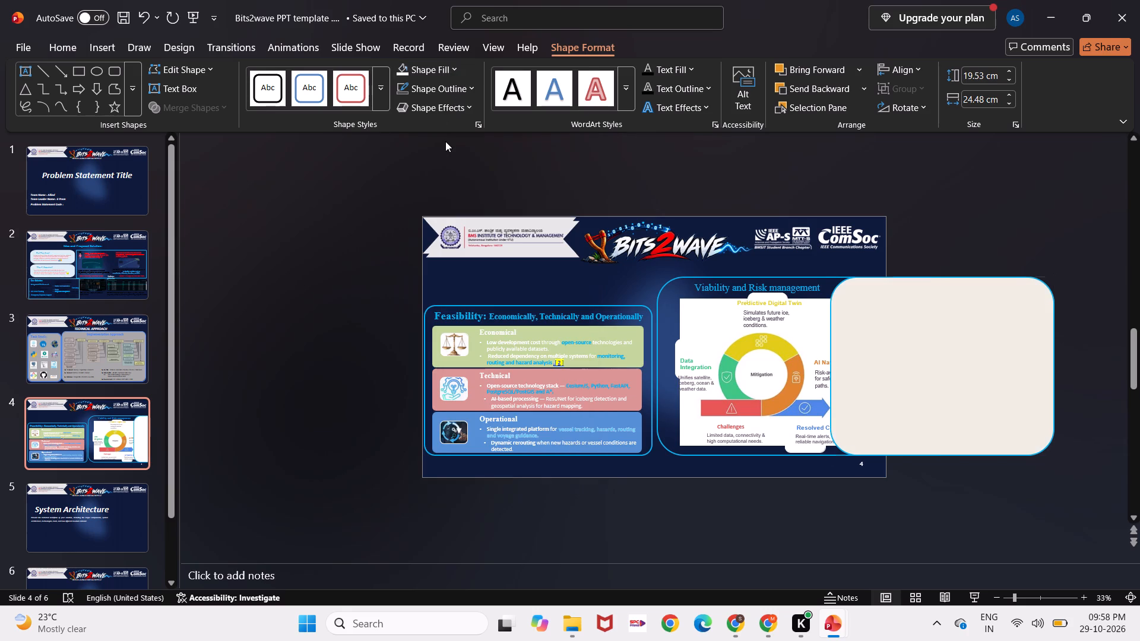
pyautogui.click(444, 75)
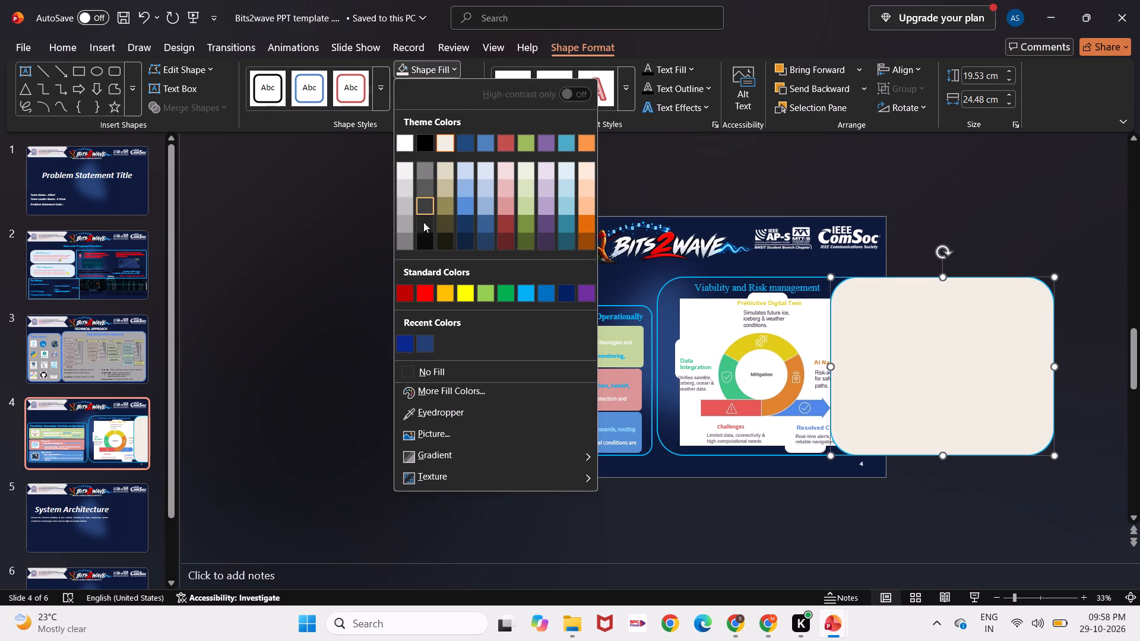
pyautogui.click(407, 145)
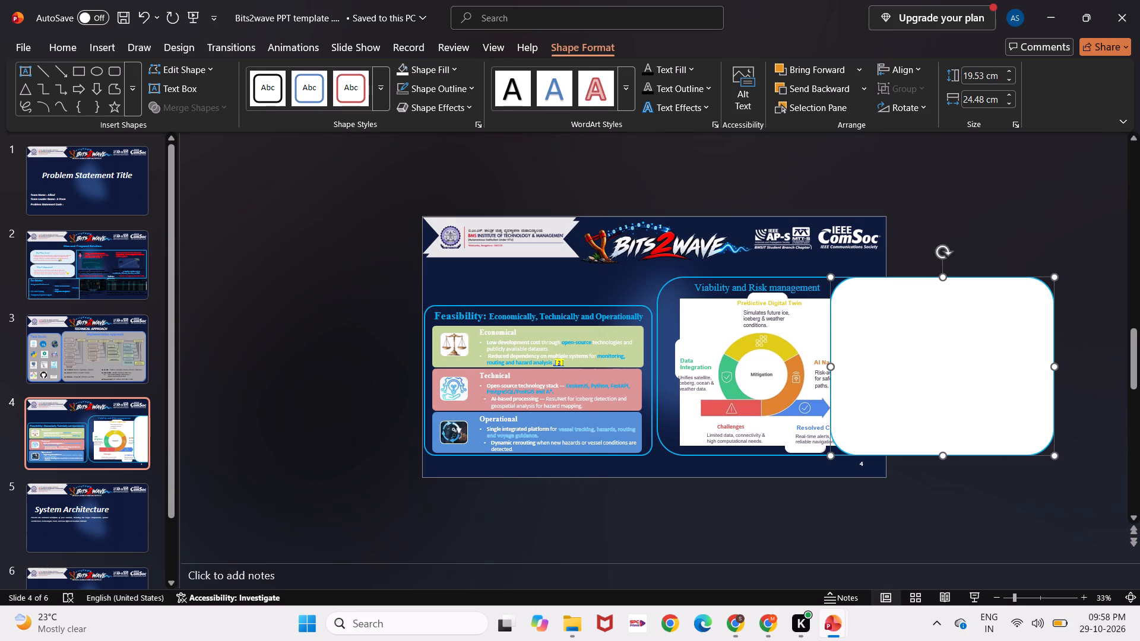
# Align the white copy over the original Viability frame and send it backward behind the section's heading, labels and diagram.
pyautogui.moveTo(921, 329); pyautogui.dragTo(759, 328)
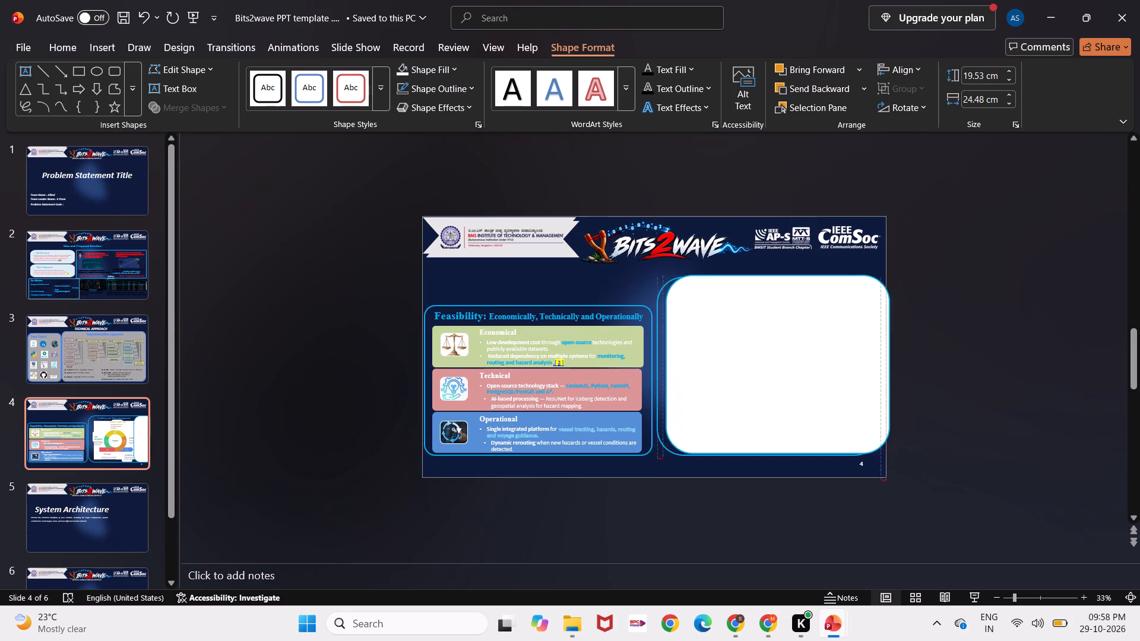
pyautogui.moveTo(759, 328); pyautogui.dragTo(749, 330)
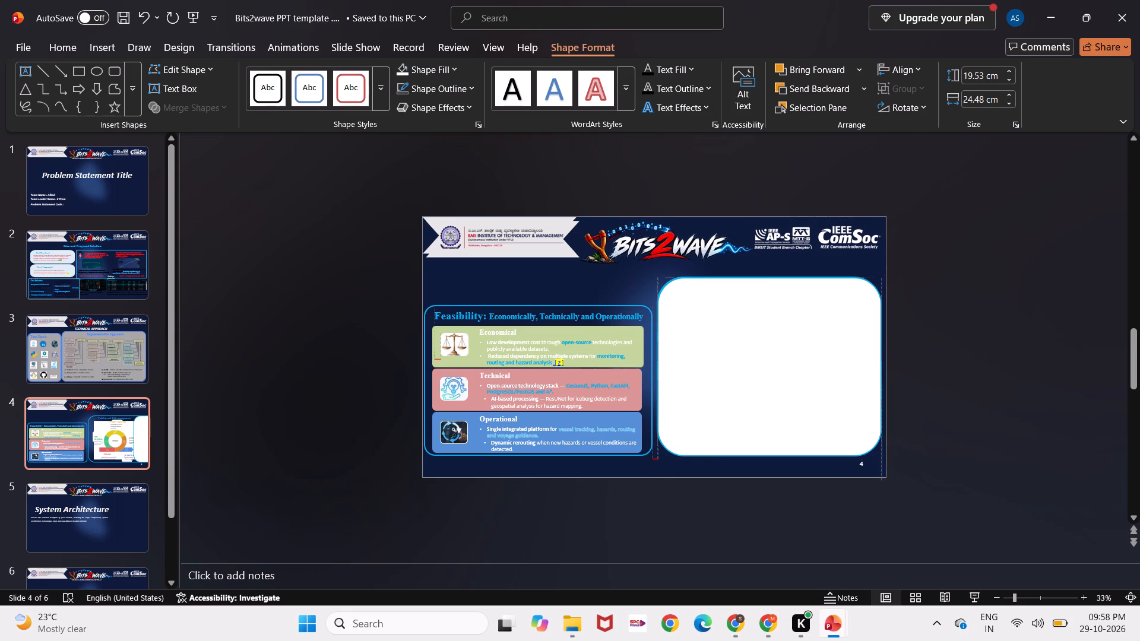
pyautogui.click(822, 66)
pyautogui.tripleClick(817, 90)
pyautogui.tripleClick(817, 90)
pyautogui.tripleClick(817, 90)
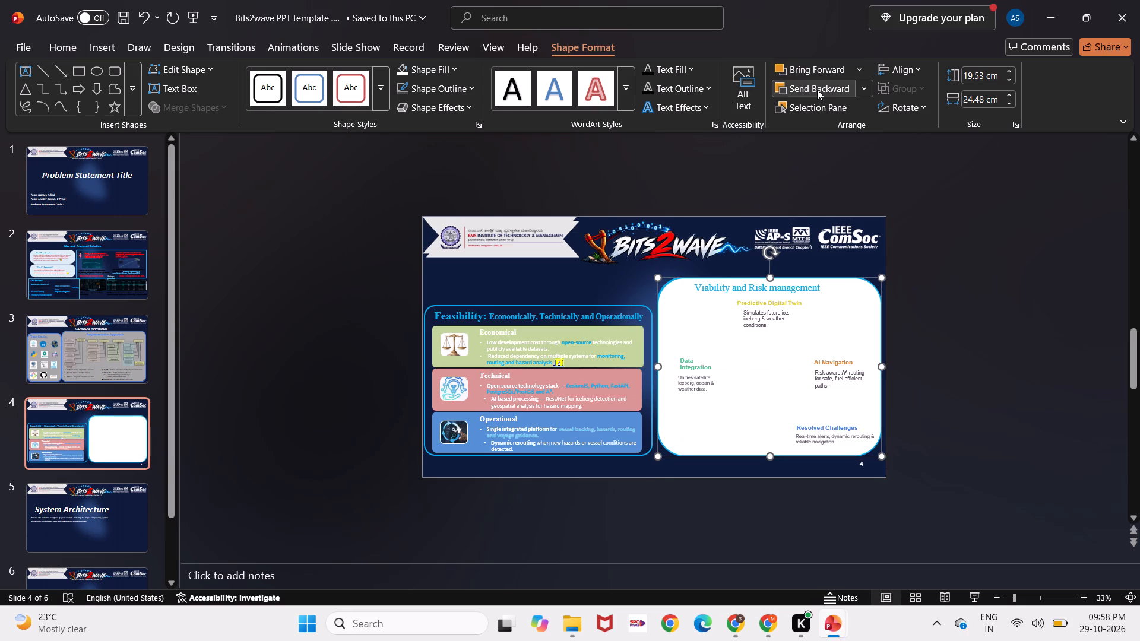
pyautogui.tripleClick(817, 90)
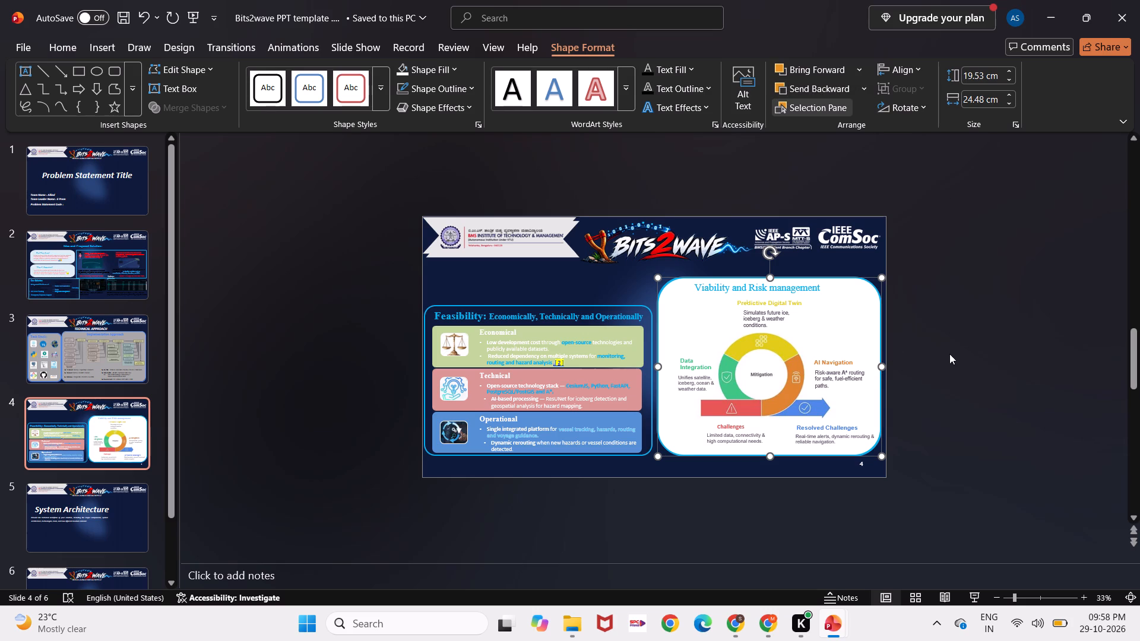
# Remove the outline from the white shape behind the Viability section.
pyautogui.click(454, 94)
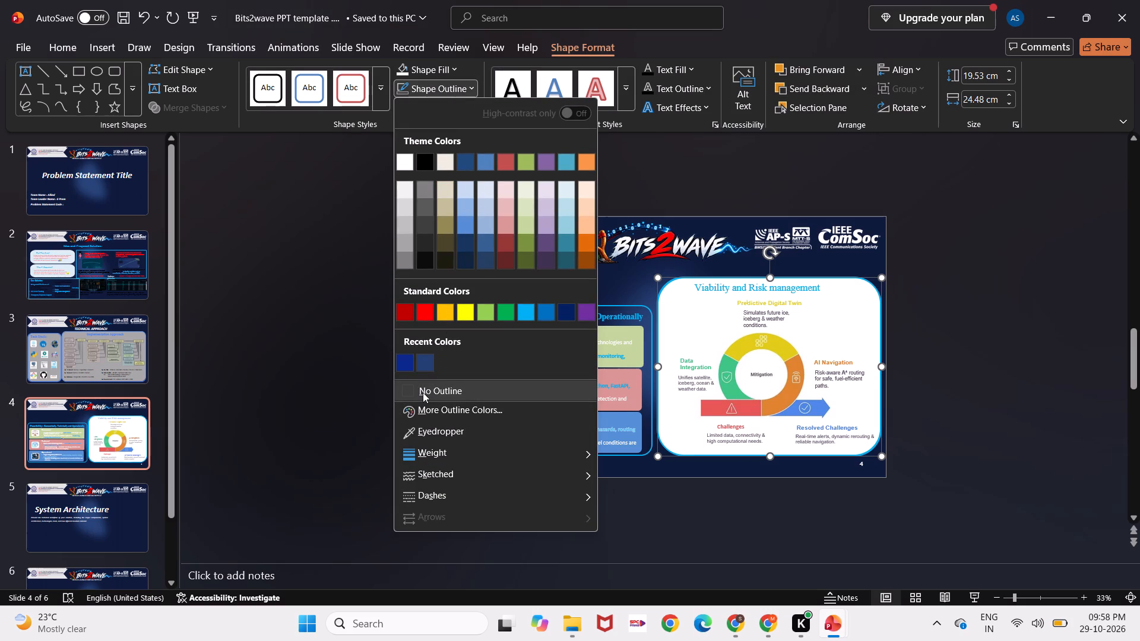
pyautogui.click(423, 392)
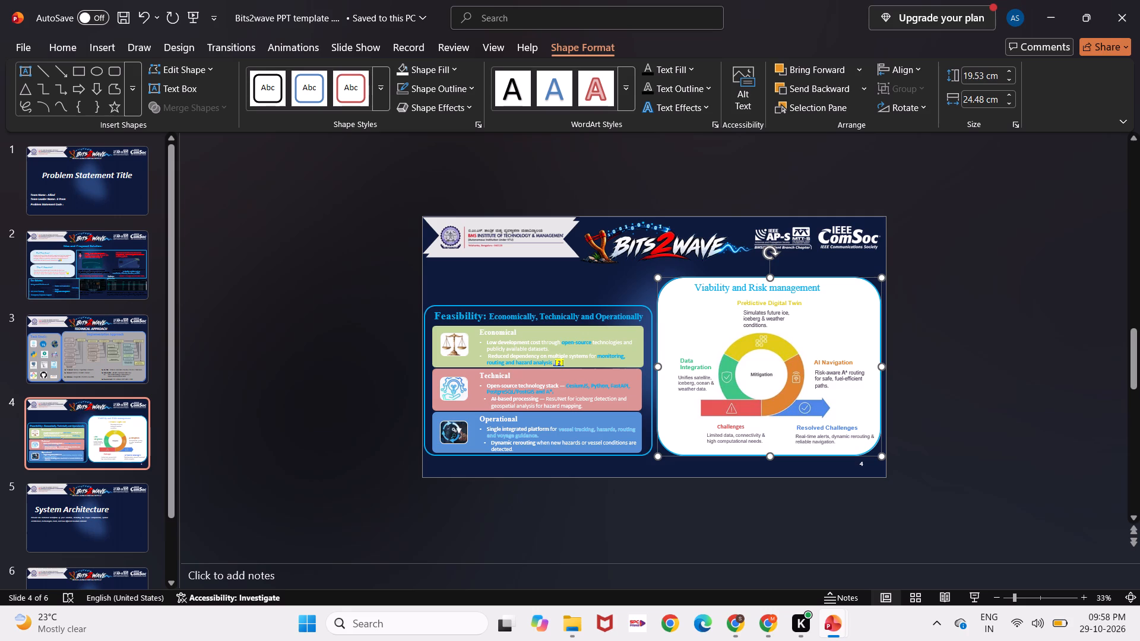
pyautogui.click(862, 309)
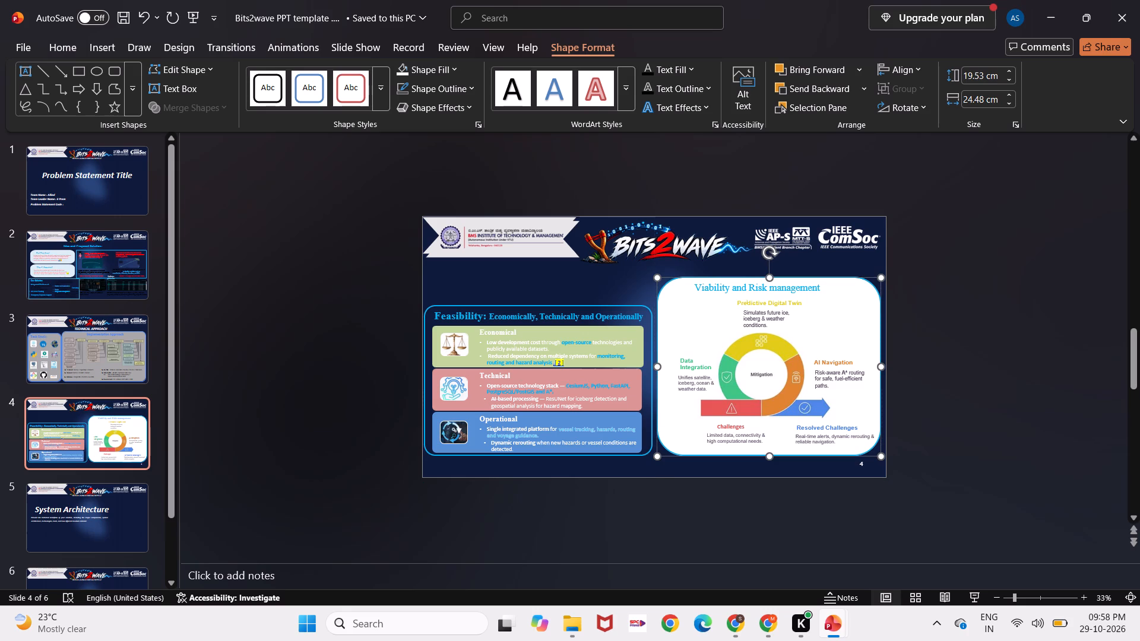
pyautogui.click(927, 305)
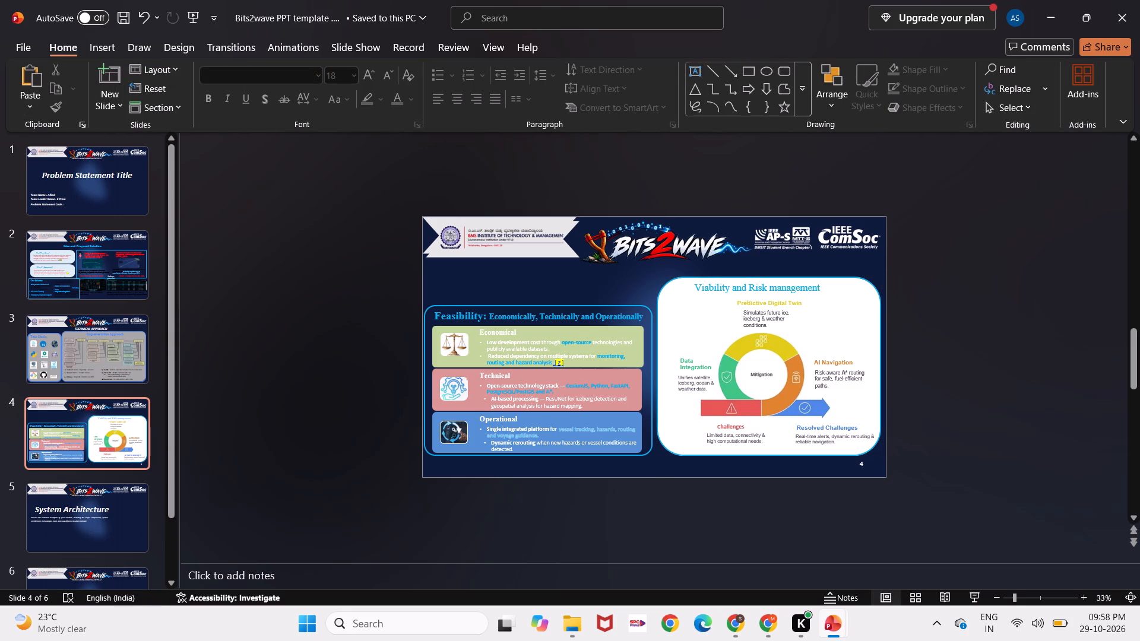
# Place a copy of the rounded Feasibility frame to its left, extending past the slide edge, and fill it with white.
pyautogui.click(529, 305)
pyautogui.keyDown('ctrl'); pyautogui.keyDown('shift'); pyautogui.moveTo(529, 305); pyautogui.dragTo(406, 315); pyautogui.keyUp('shift'); pyautogui.keyUp('ctrl')
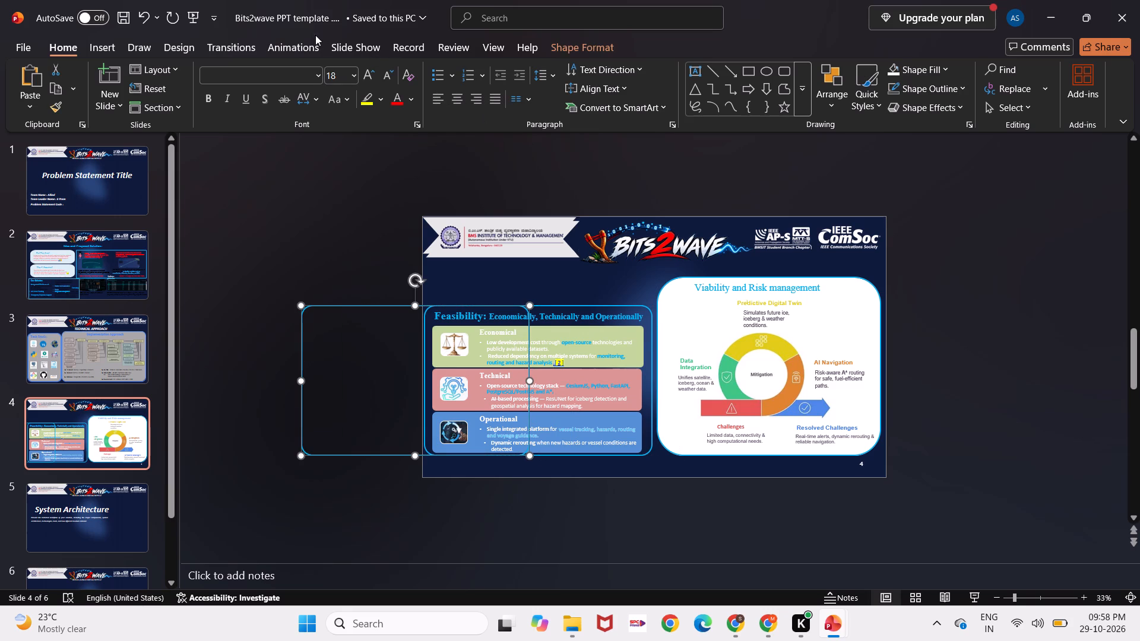
pyautogui.click(579, 52)
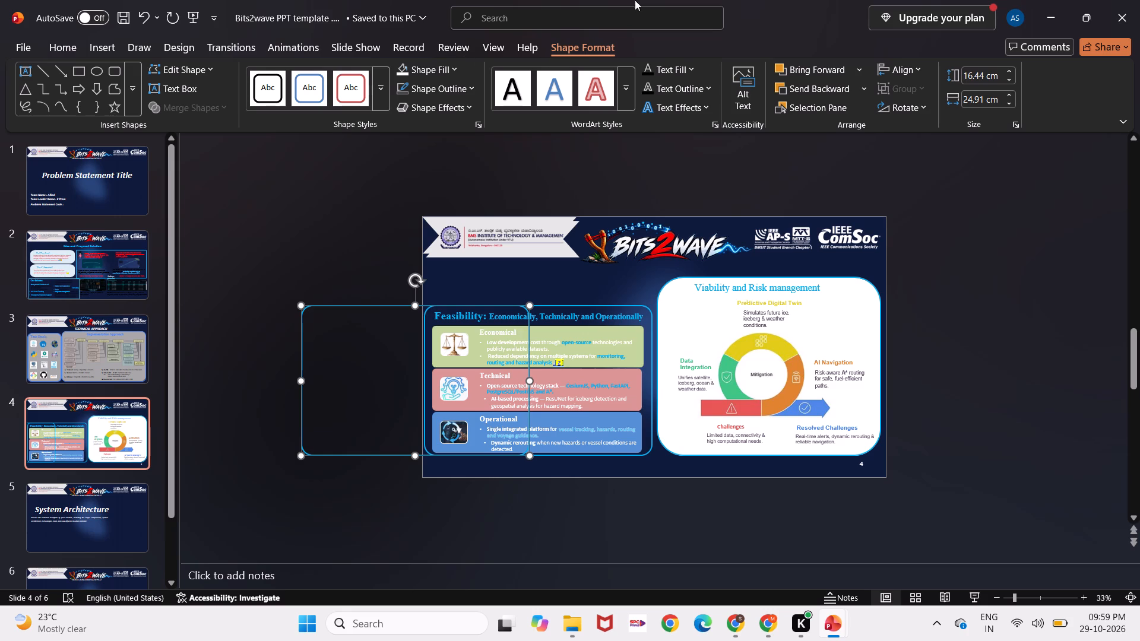
pyautogui.click(424, 75)
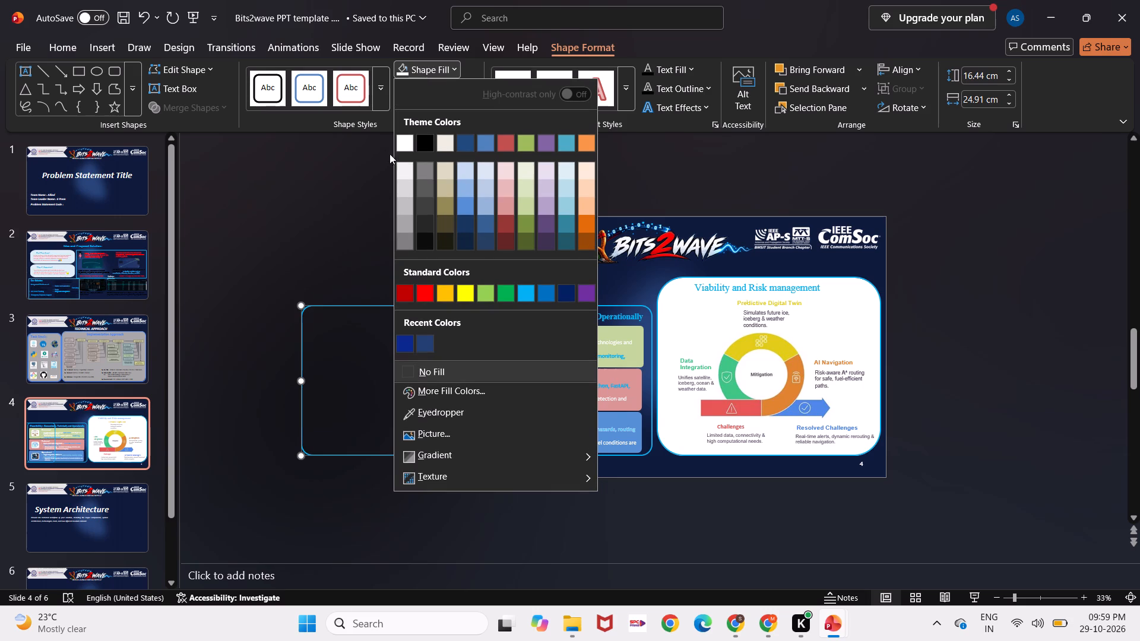
pyautogui.click(402, 141)
# Align the white copy over the Feasibility frame and layer it behind the section's content but above the slide background.
pyautogui.moveTo(327, 341); pyautogui.dragTo(448, 342)
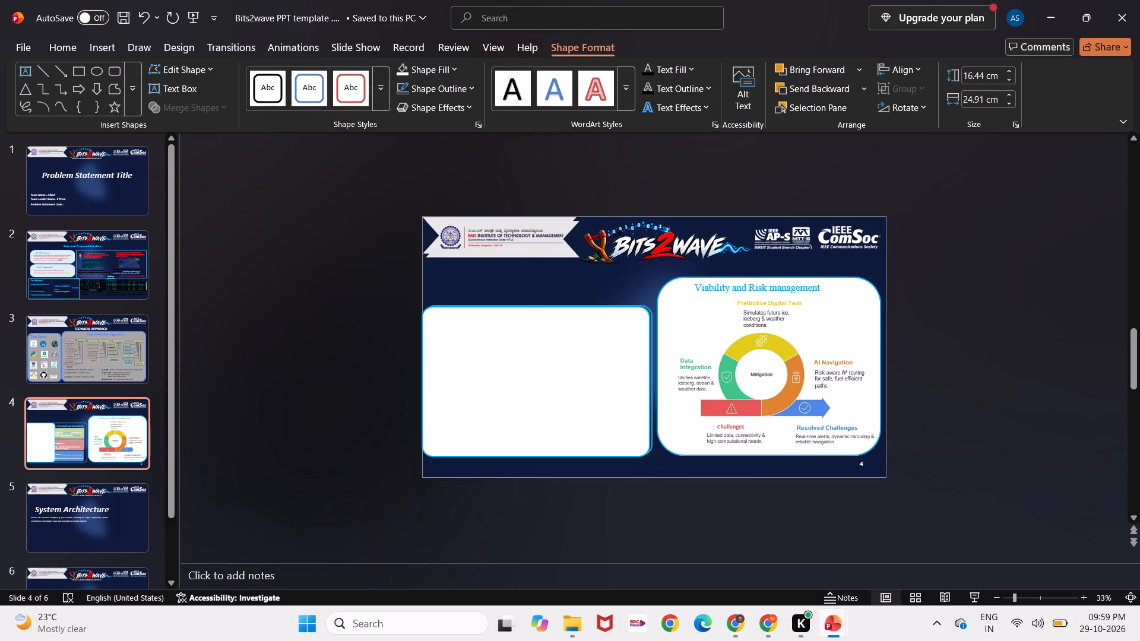
pyautogui.moveTo(448, 342); pyautogui.dragTo(452, 341)
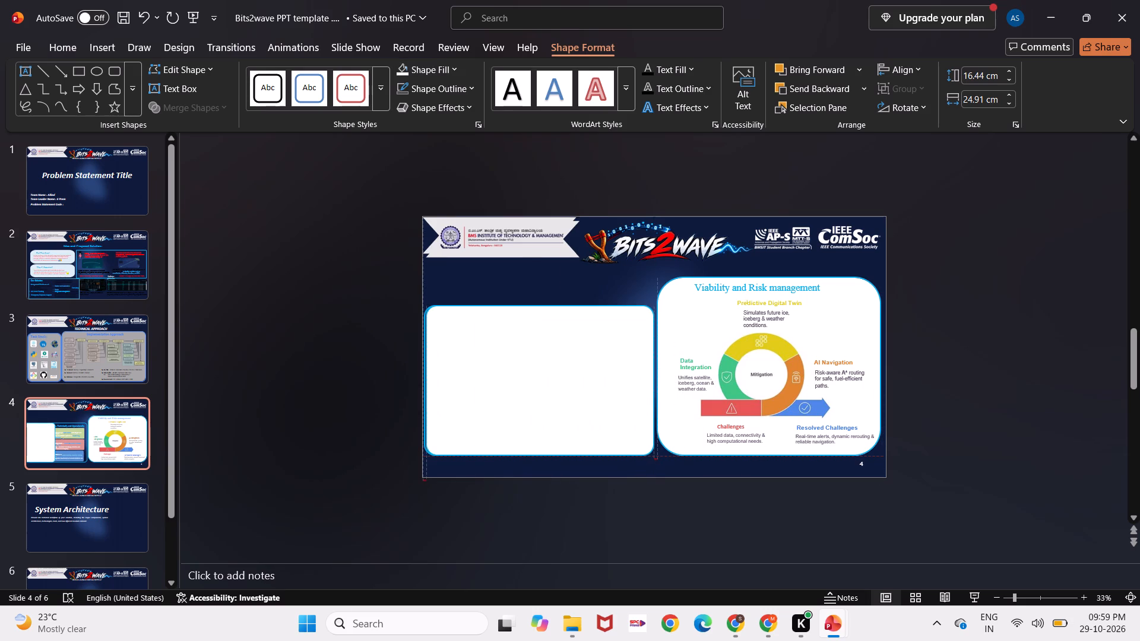
pyautogui.moveTo(452, 341); pyautogui.dragTo(451, 341)
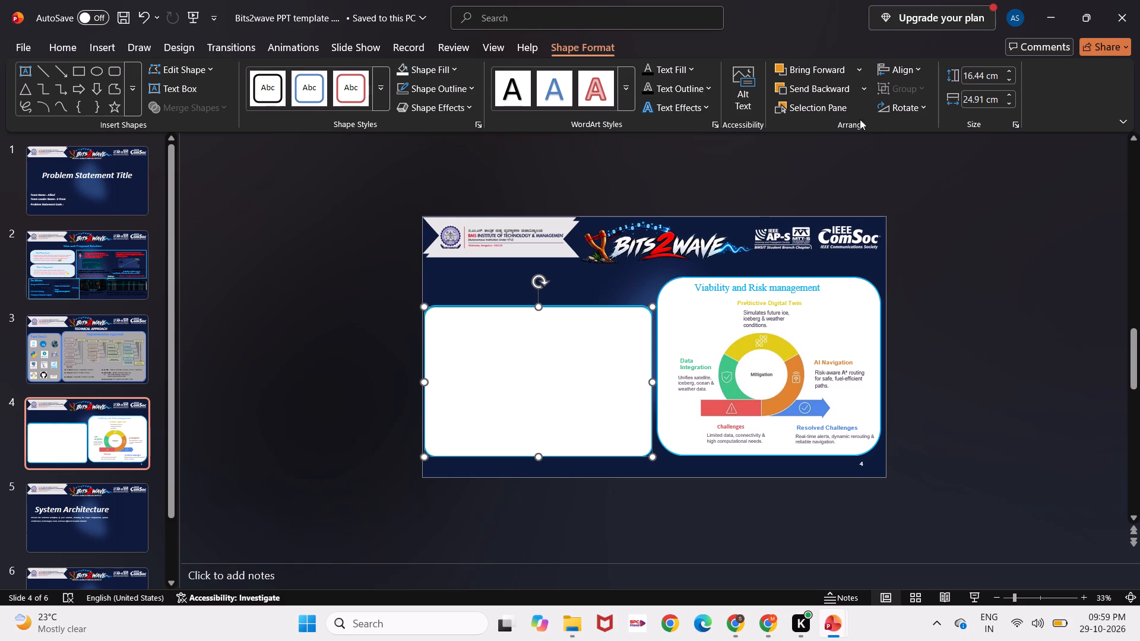
pyautogui.tripleClick(827, 88)
pyautogui.tripleClick(827, 88)
pyautogui.tripleClick(827, 88)
pyautogui.tripleClick(827, 88)
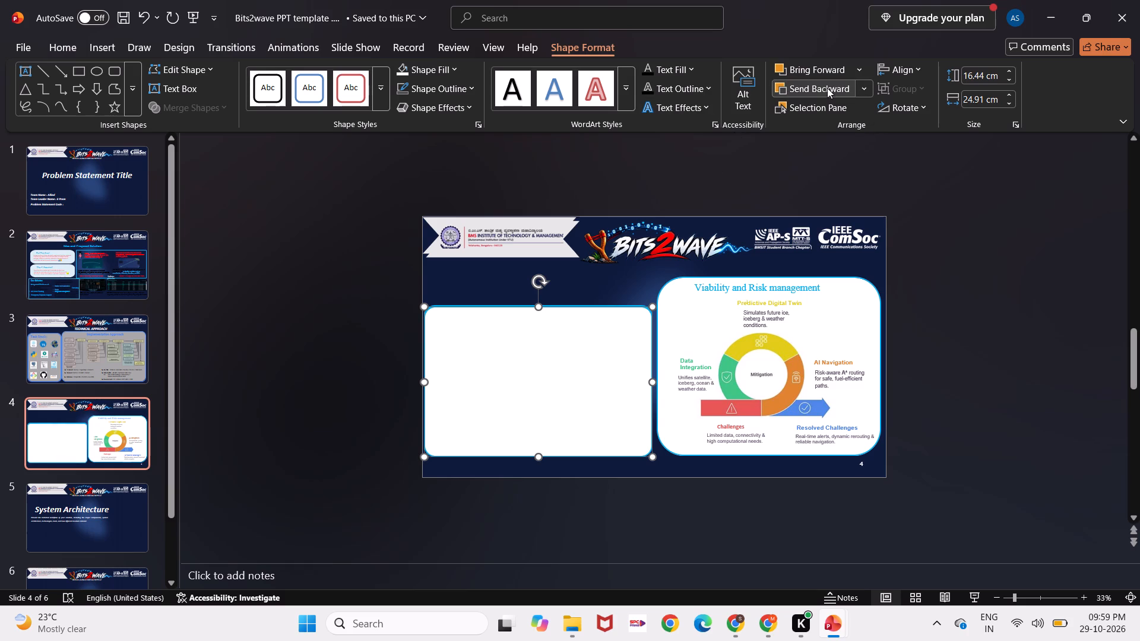
pyautogui.tripleClick(827, 88)
pyautogui.tripleClick(827, 88)
pyautogui.tripleClick(827, 88)
pyautogui.tripleClick(827, 88)
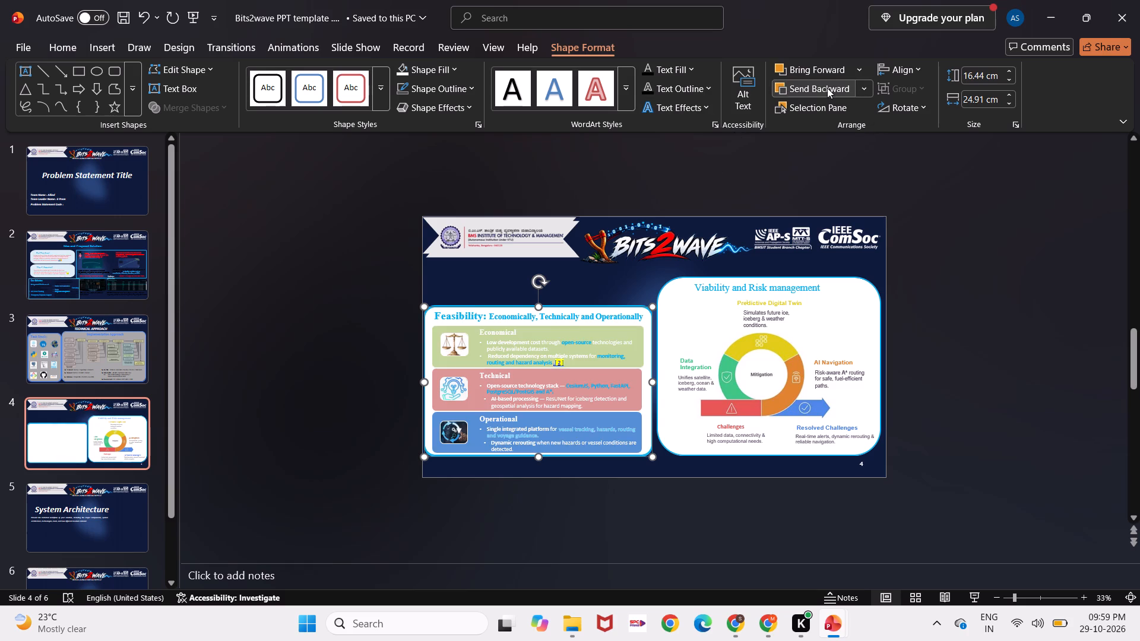
pyautogui.tripleClick(827, 88)
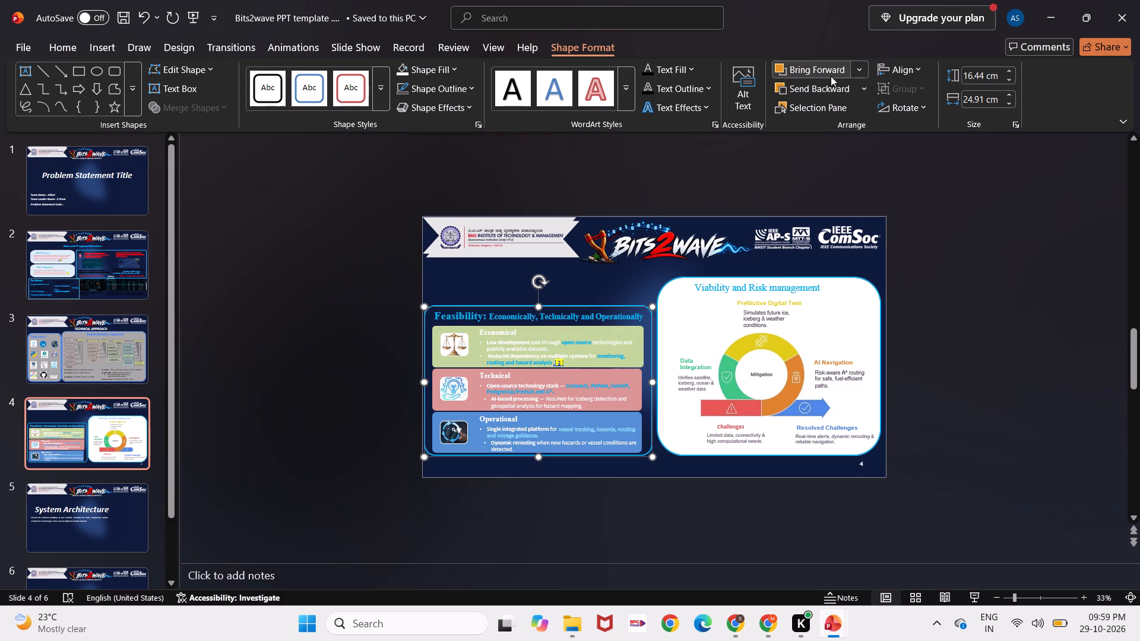
pyautogui.click(829, 75)
pyautogui.click(962, 278)
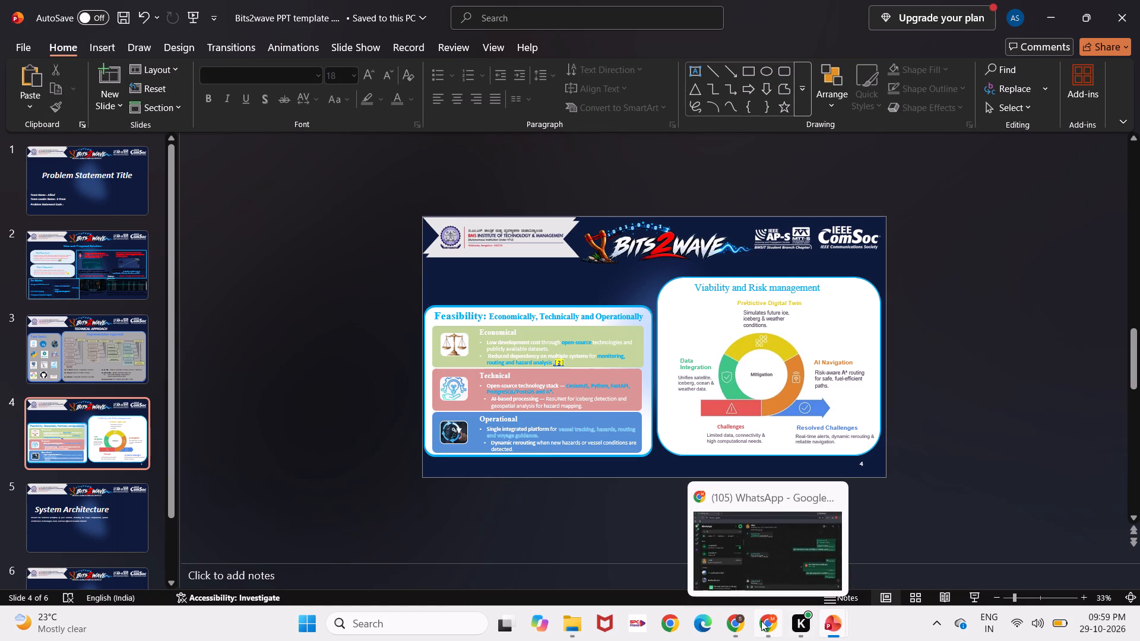
# Copy the FEASIBILITY AND VIABILITY title from slide 4 of the SIH-16059 presentation onto slide 4 of the Bits2wave template.
pyautogui.hotkey('alt', 'Tab')
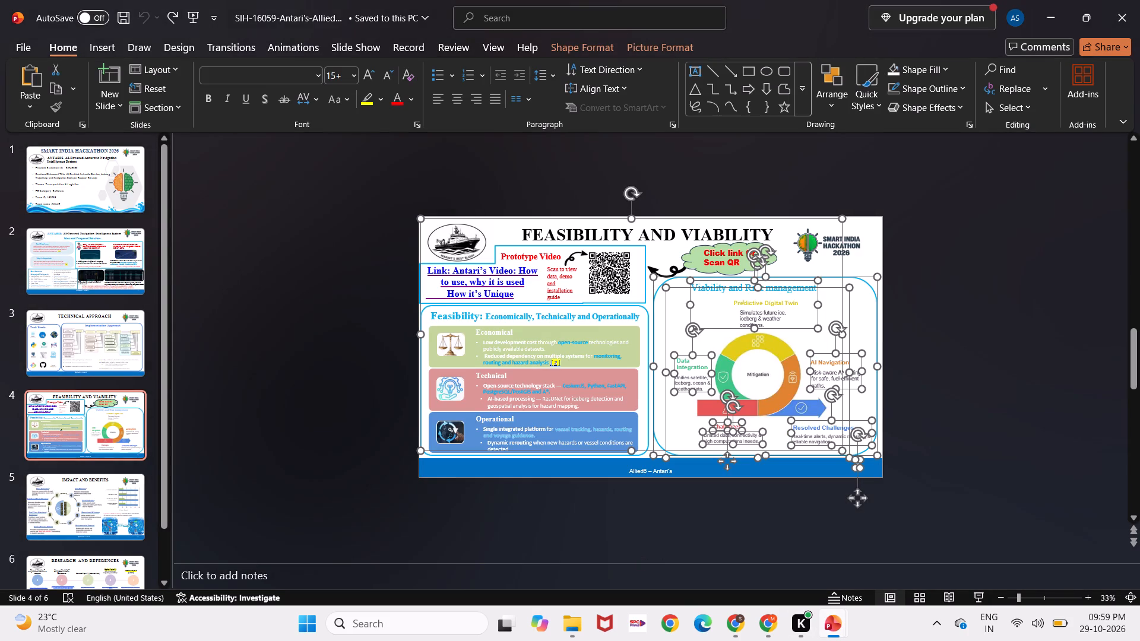
pyautogui.click(588, 230)
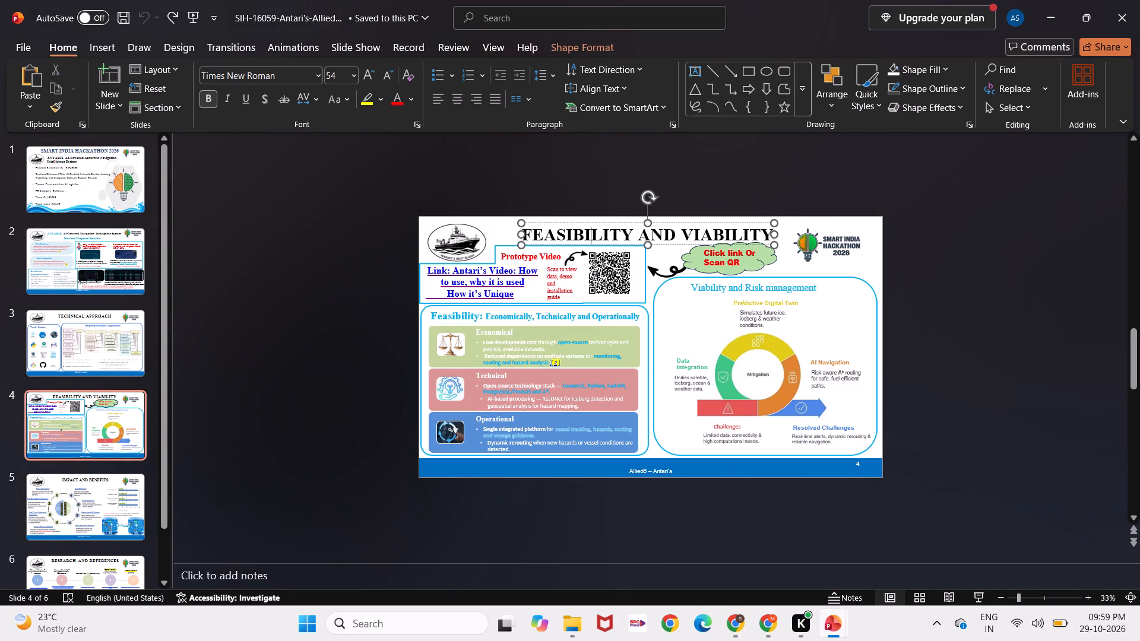
pyautogui.moveTo(569, 224); pyautogui.dragTo(565, 212)
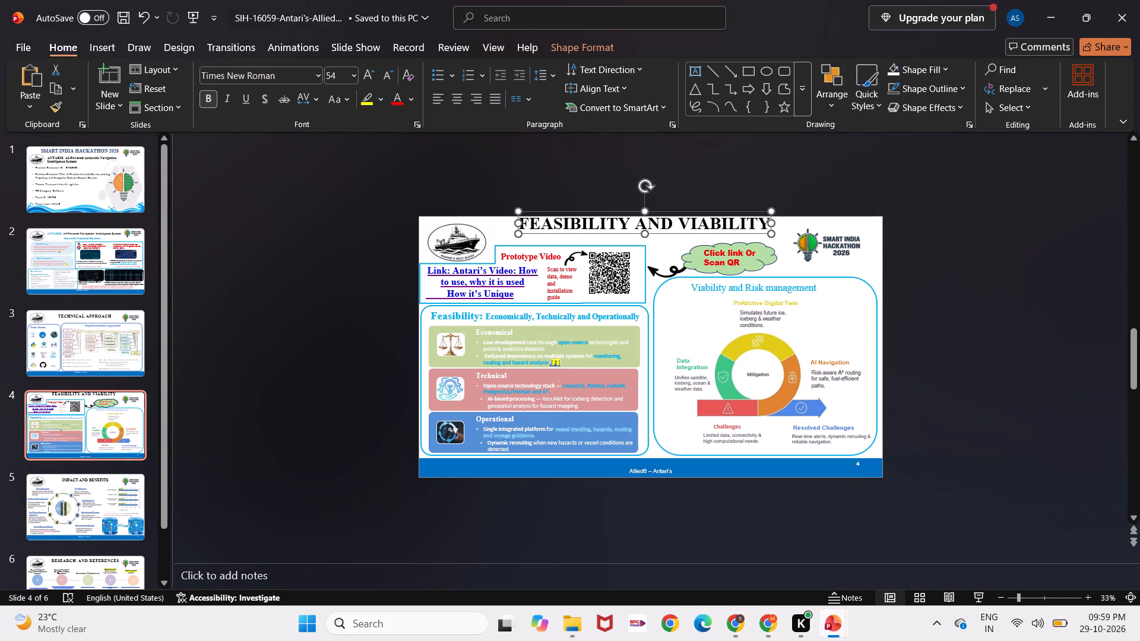
pyautogui.hotkey('ctrl', 'z')
pyautogui.hotkey('ctrl', 'x')
pyautogui.hotkey('ctrl', 'z')
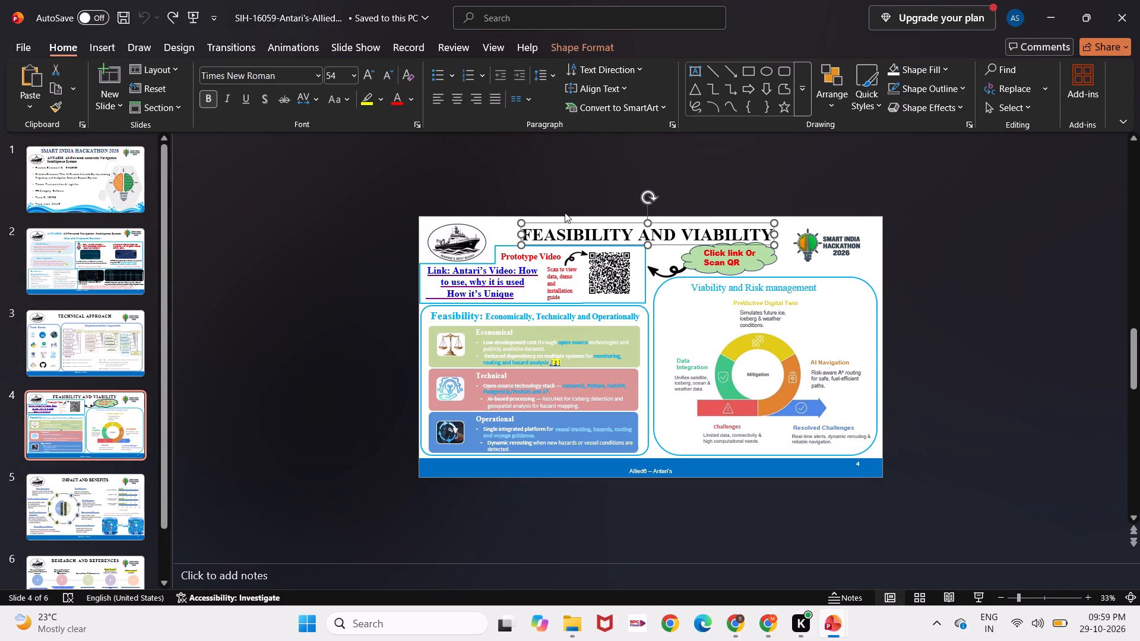
pyautogui.hotkey('alt', 'Tab')
pyautogui.hotkey('ctrl', 'v')
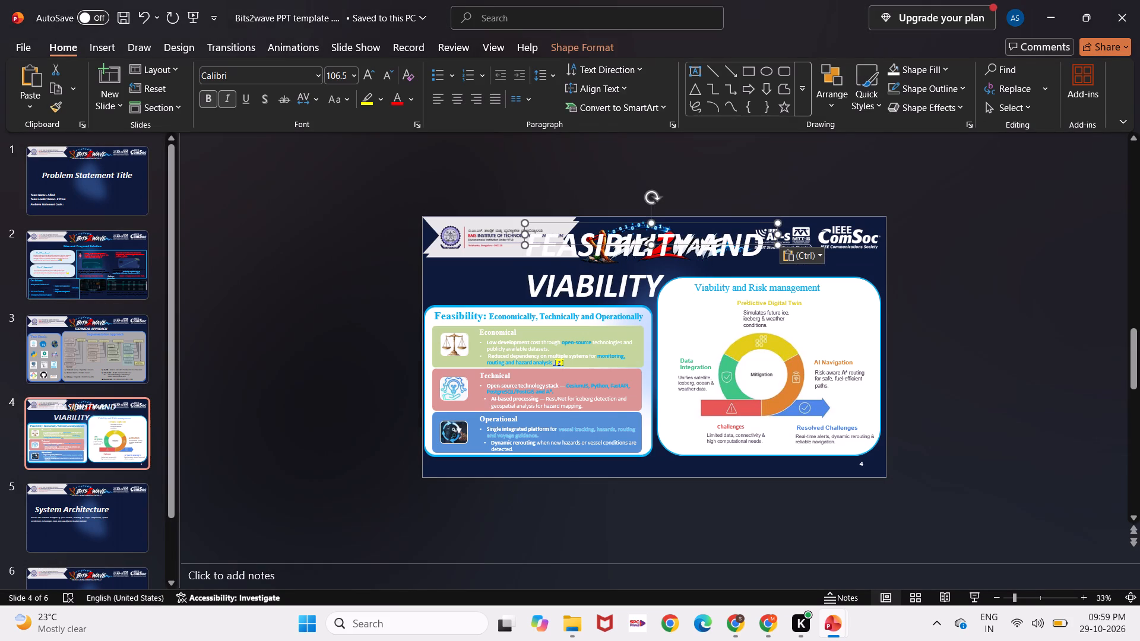
# Move the pasted title to just below the header logos and widen its text box slightly from its left edge.
pyautogui.click(533, 258)
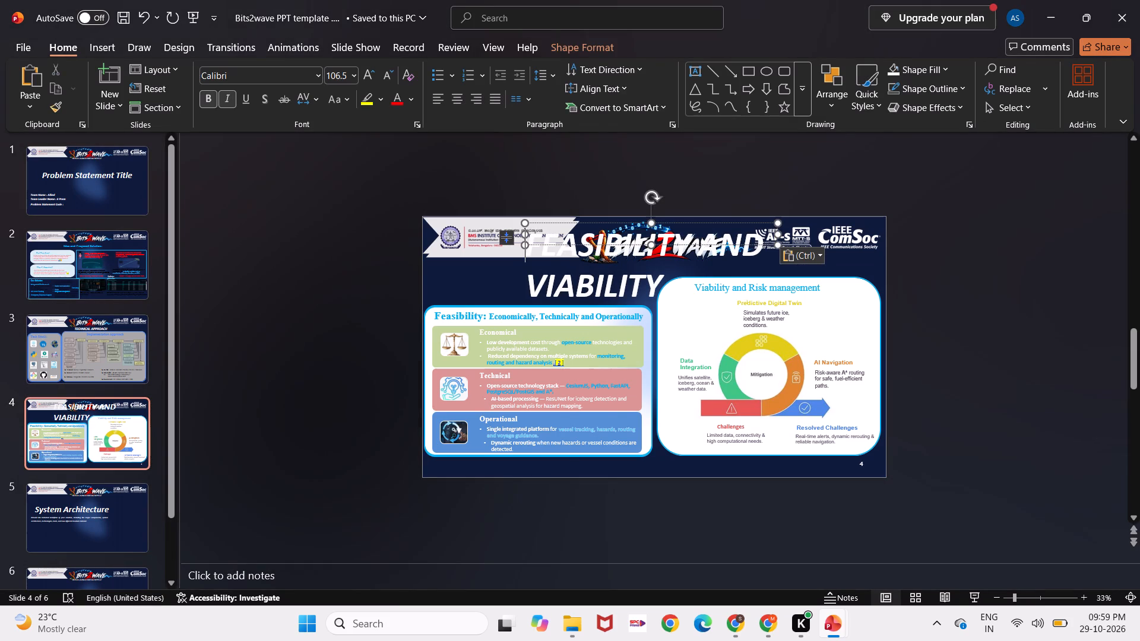
pyautogui.moveTo(532, 243); pyautogui.dragTo(486, 272)
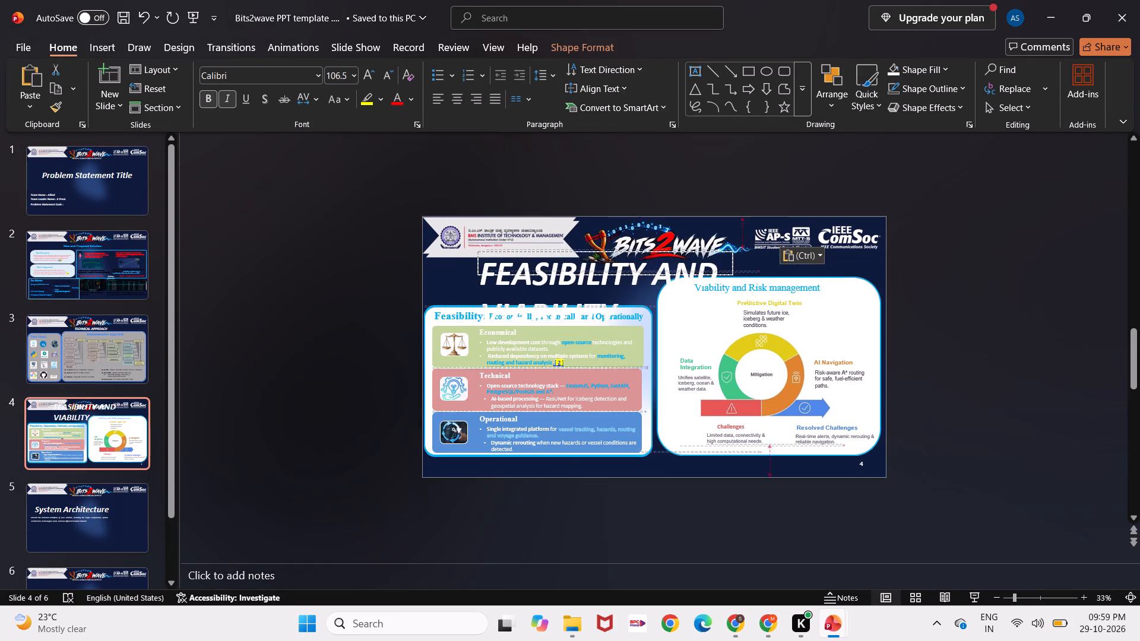
pyautogui.moveTo(486, 272); pyautogui.dragTo(470, 274)
pyautogui.moveTo(460, 268); pyautogui.dragTo(409, 281)
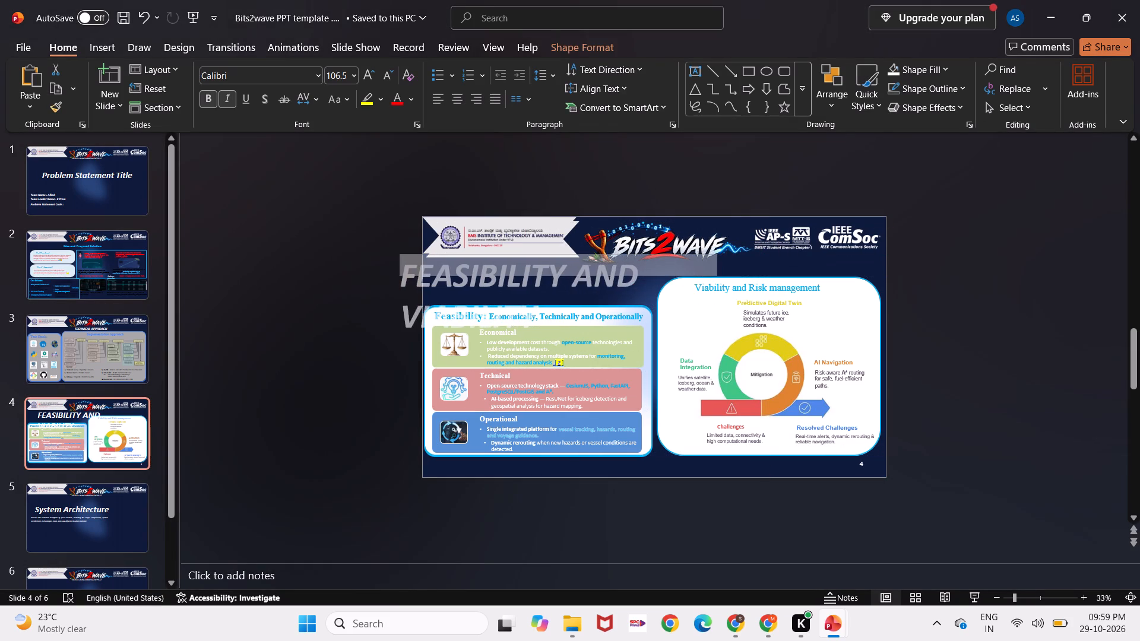
pyautogui.moveTo(409, 281); pyautogui.dragTo(448, 274)
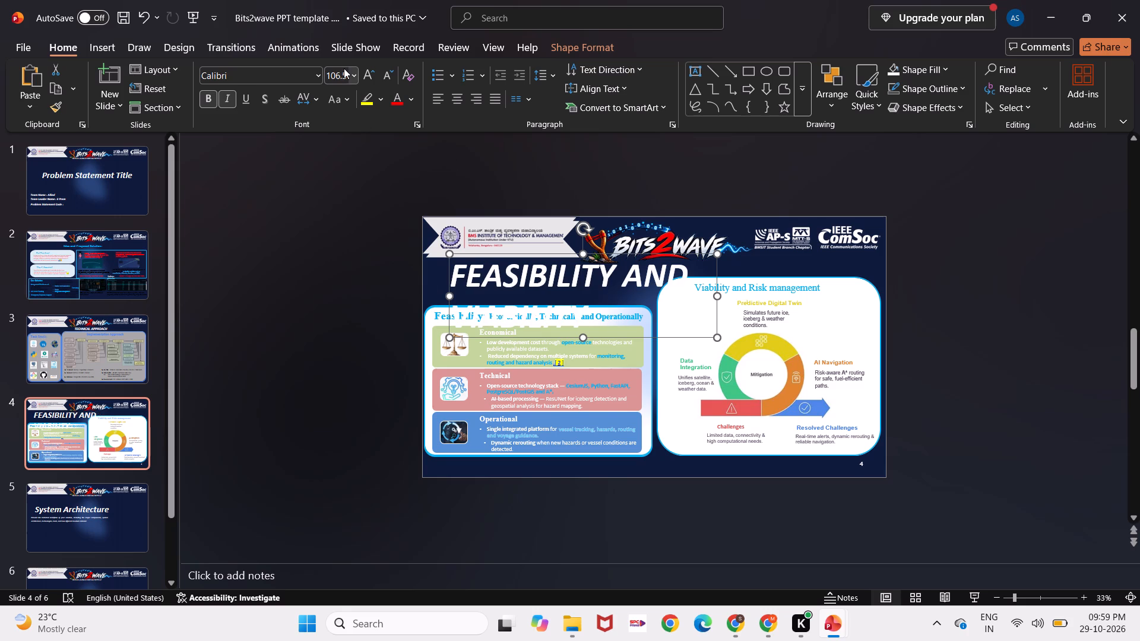
# Set the FEASIBILITY AND VIABILITY title's font size to 50 and move it just above the Feasibility frame.
pyautogui.click(344, 68)
pyautogui.click(340, 71)
pyautogui.write('50')
pyautogui.press('Return')
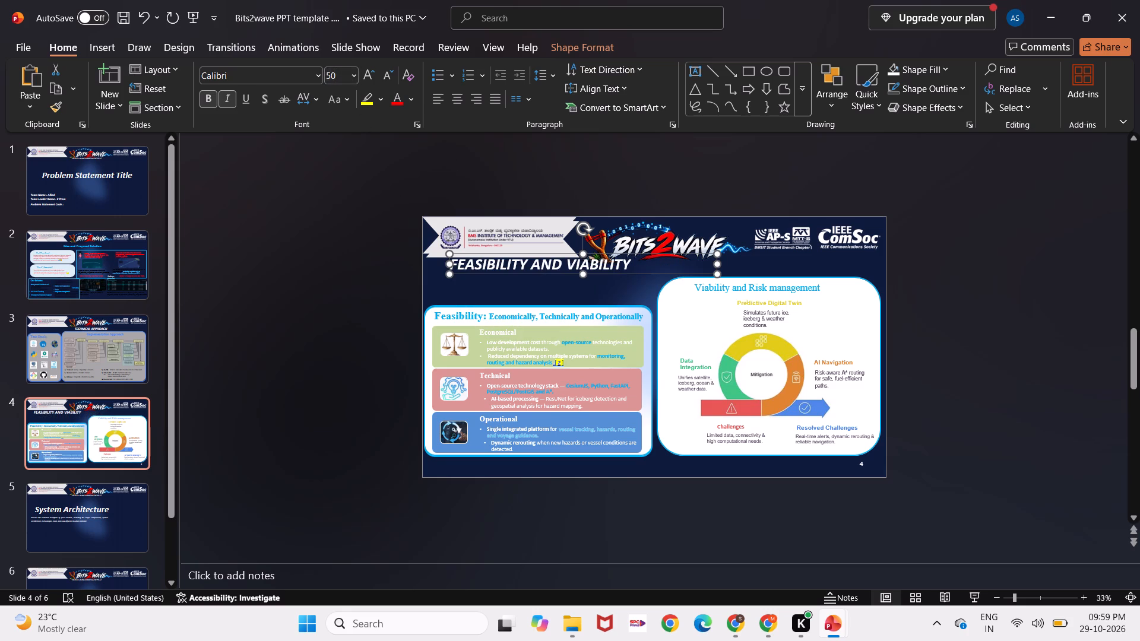
pyautogui.moveTo(467, 274); pyautogui.dragTo(458, 292)
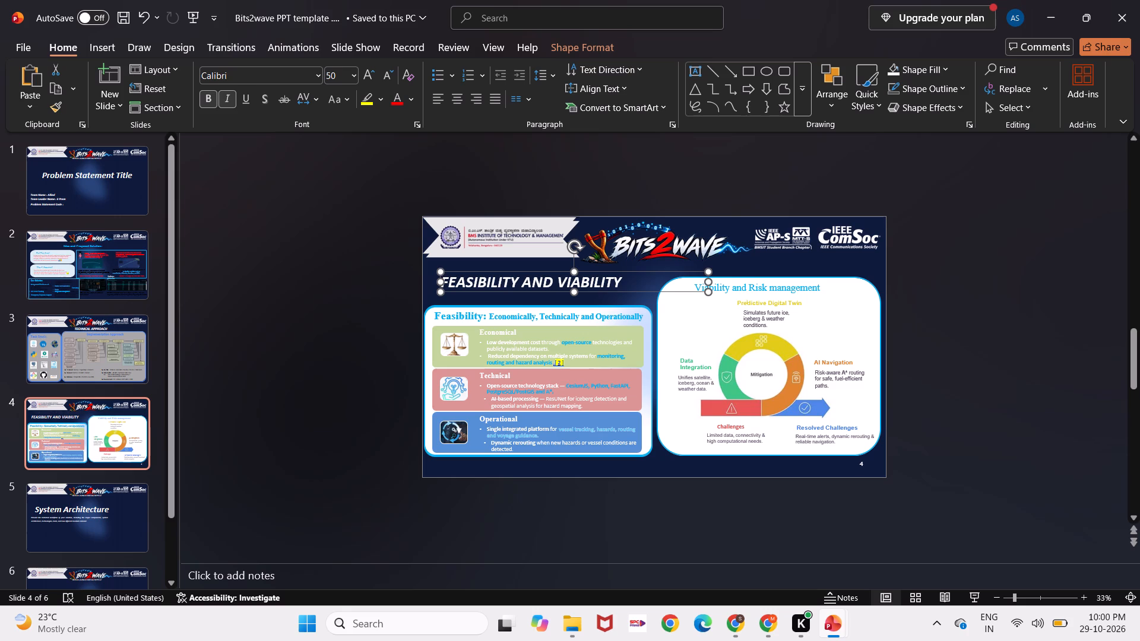
pyautogui.moveTo(524, 290); pyautogui.dragTo(517, 294)
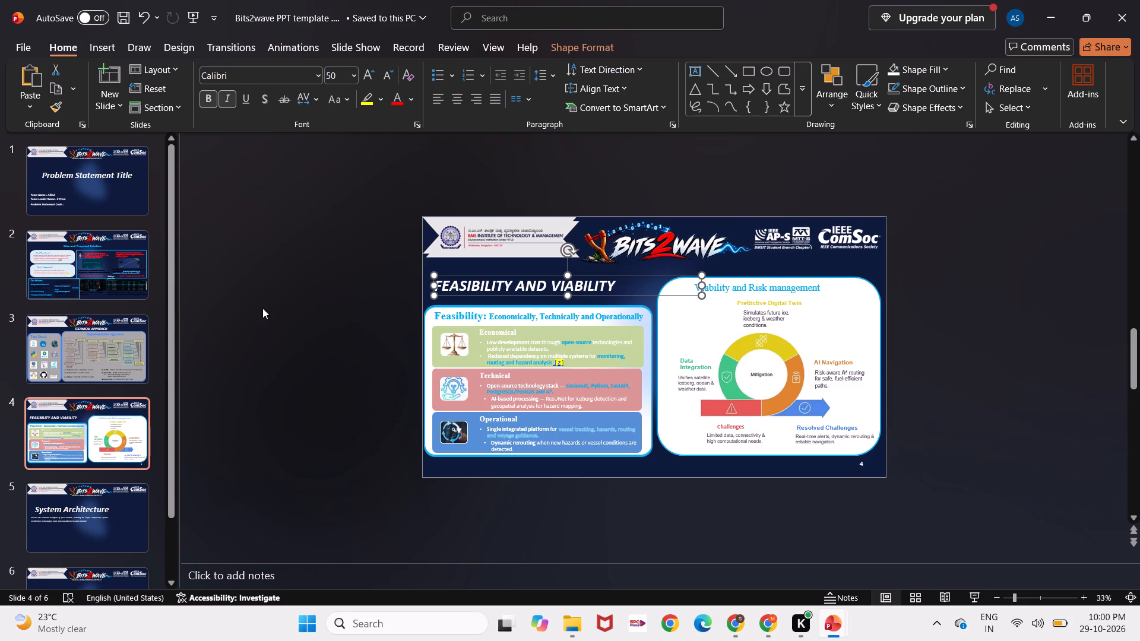
pyautogui.click(306, 320)
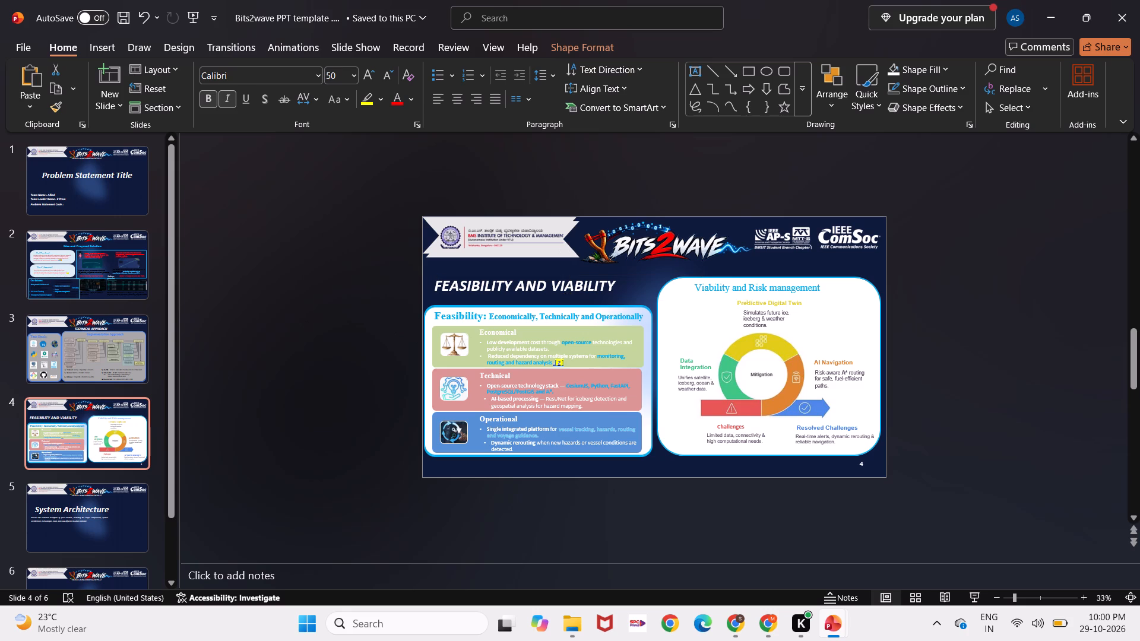
# Take all content of slide 5, IMPACT AND BENEFITS, from the SIH-16059 presentation onto the clipboard, keeping the source slide intact.
pyautogui.click(113, 538)
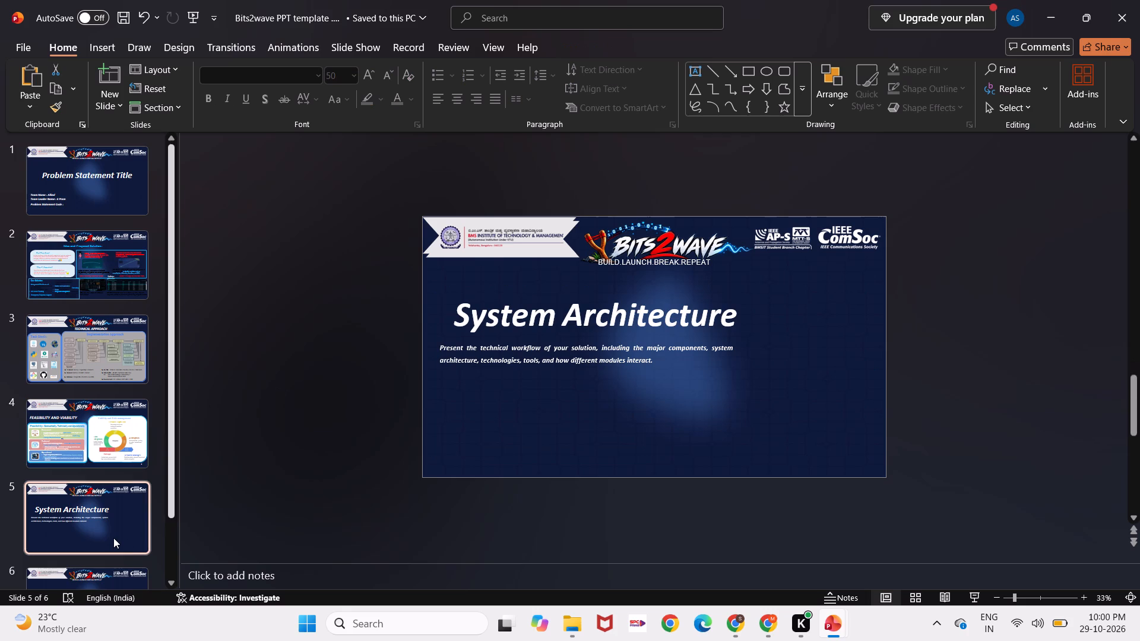
pyautogui.scroll(-3, 113, 538)
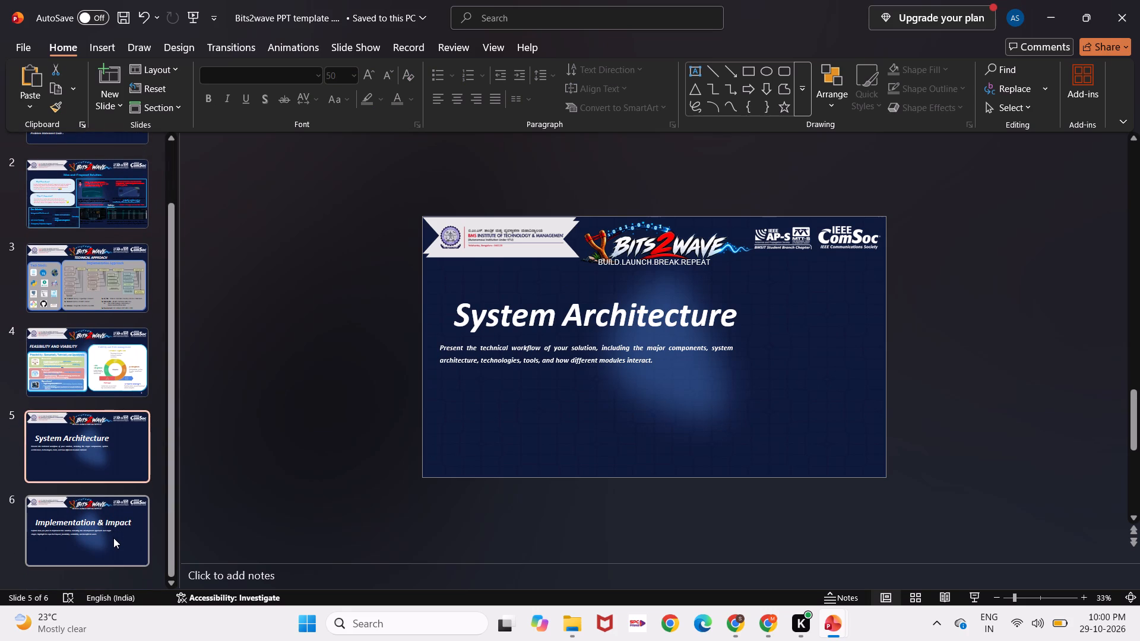
pyautogui.hotkey('alt', 'Tab')
pyautogui.scroll(-1, 49, 453)
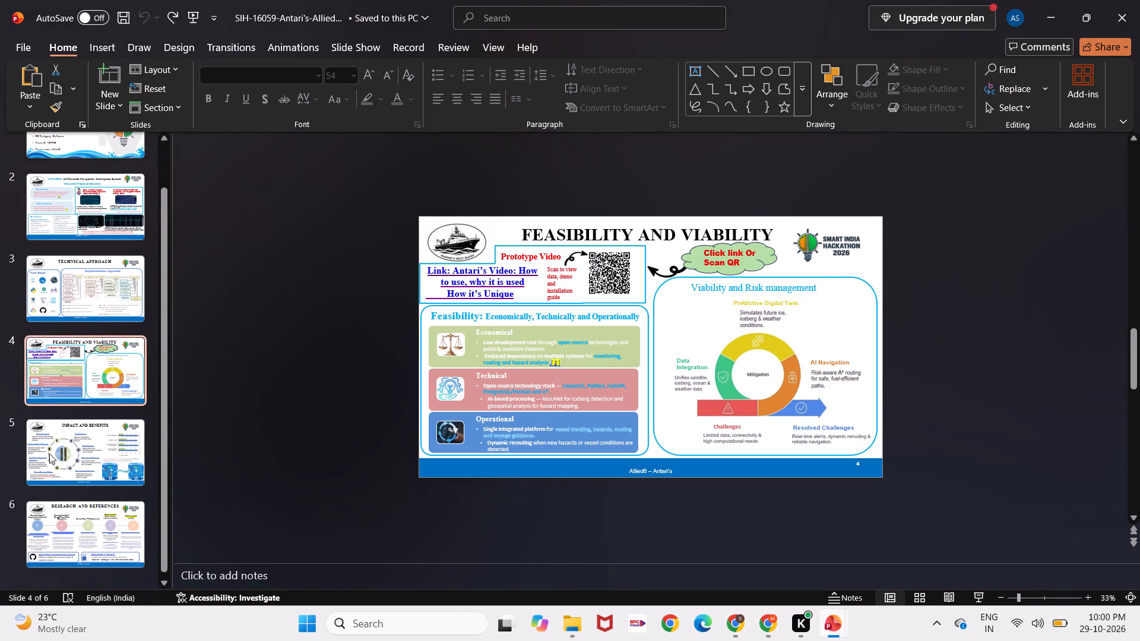
pyautogui.scroll(-1, 49, 453)
pyautogui.click(49, 453)
pyautogui.click(470, 272)
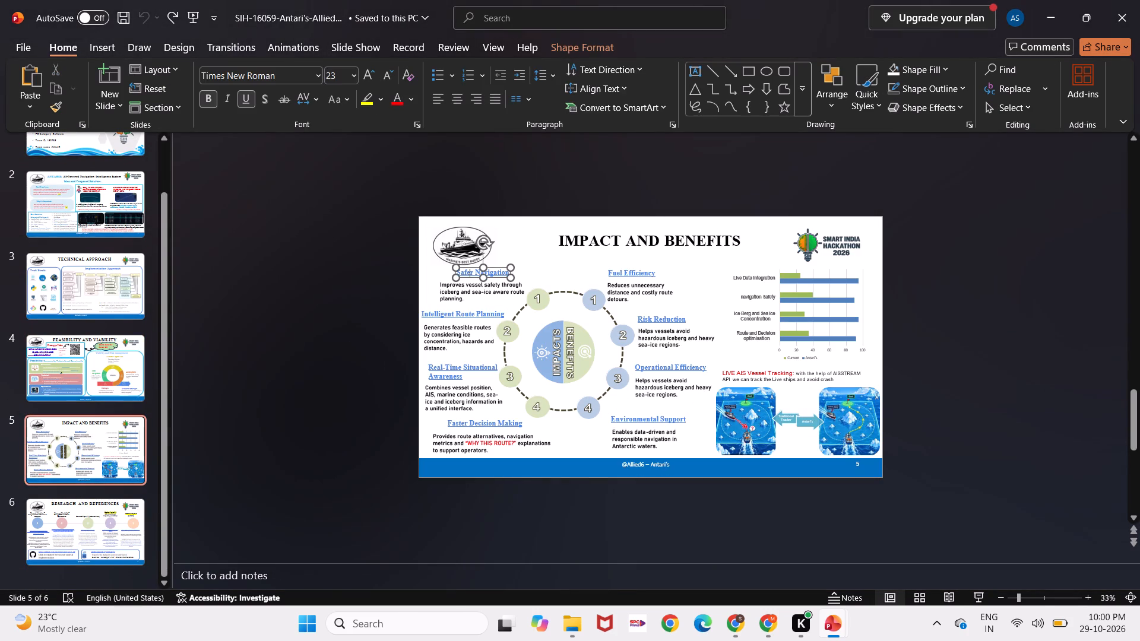
pyautogui.moveTo(399, 293); pyautogui.dragTo(369, 214)
pyautogui.moveTo(362, 192); pyautogui.dragTo(513, 246)
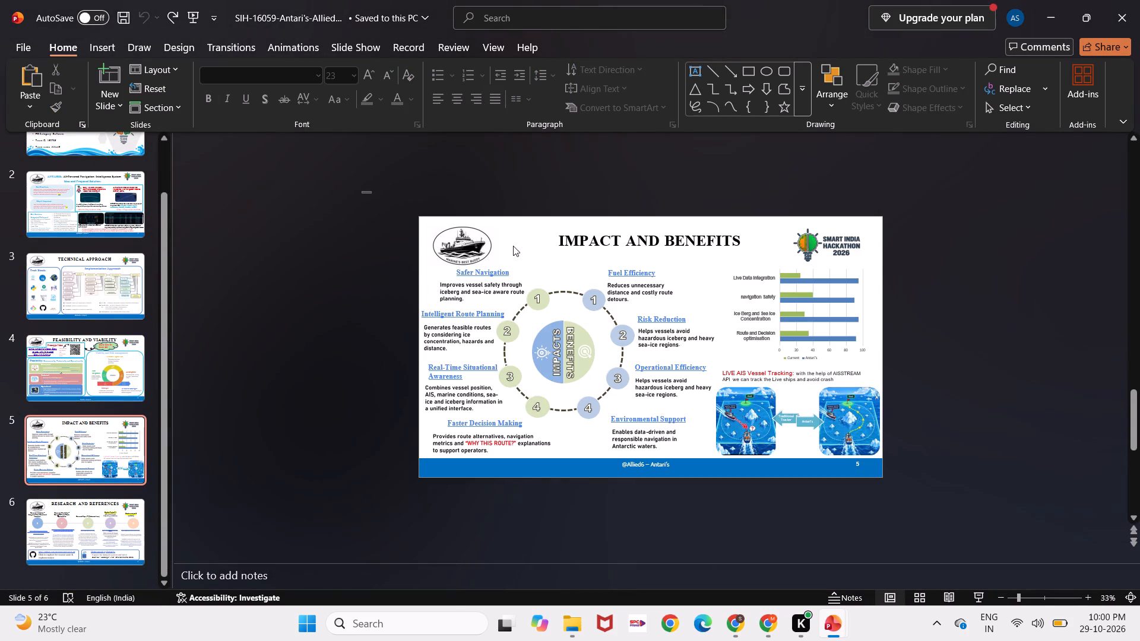
pyautogui.moveTo(513, 246); pyautogui.dragTo(1057, 550)
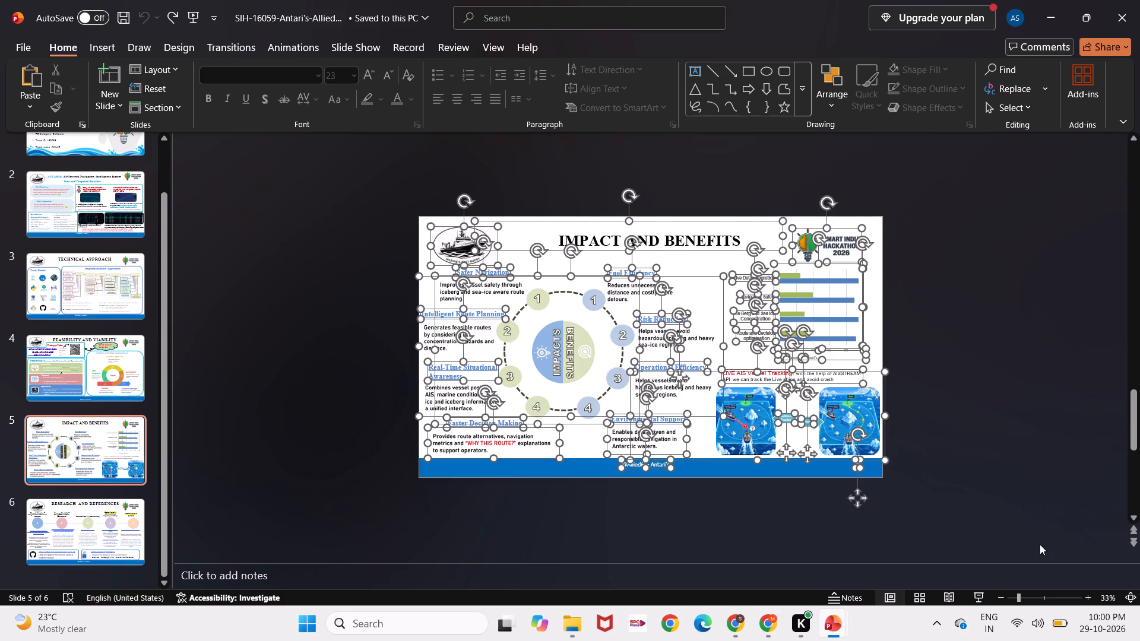
pyautogui.hotkey('ctrl', 'x')
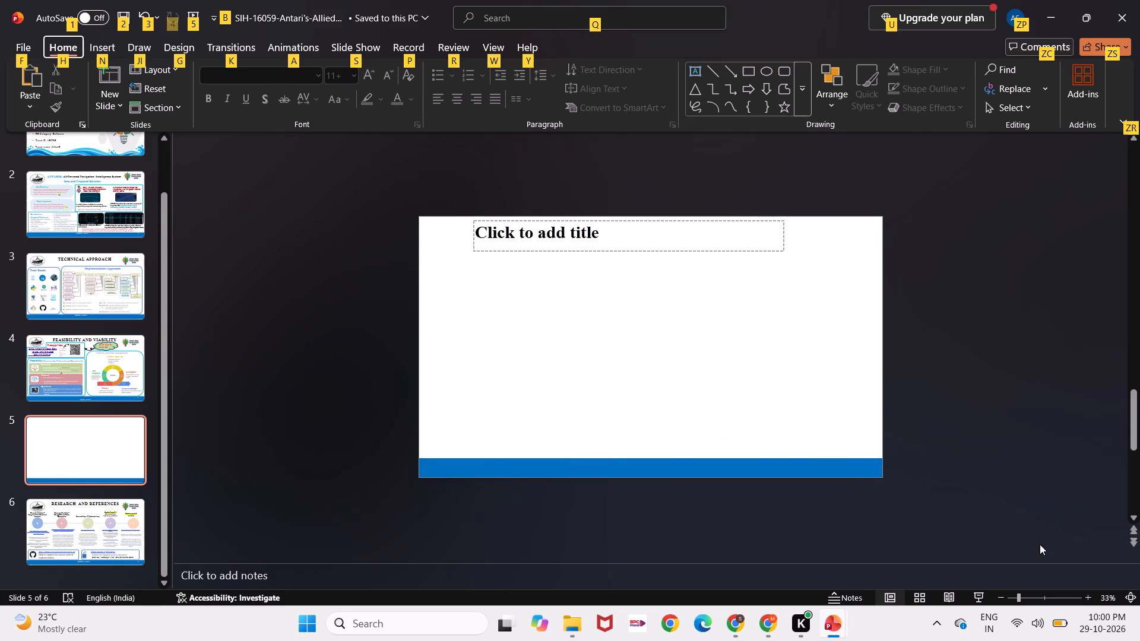
pyautogui.hotkey('ctrl', 'z')
pyautogui.click(988, 375)
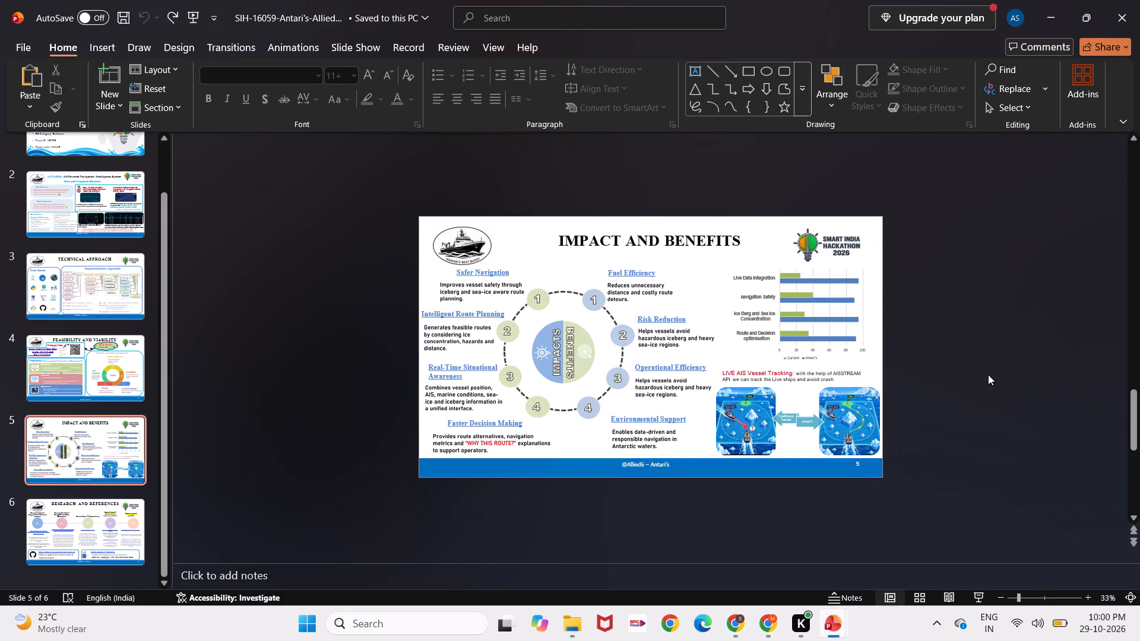
# Delete the System Architecture text and its empty title placeholder from slide 5 of the Bits2wave template.
pyautogui.hotkey('alt', 'Tab')
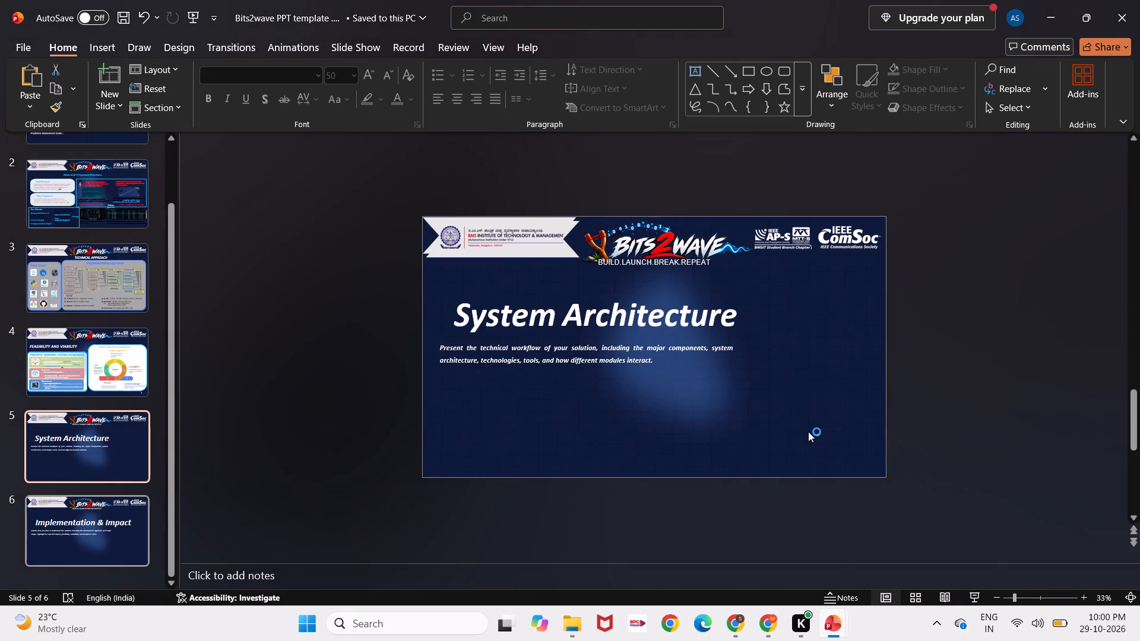
pyautogui.moveTo(808, 431); pyautogui.dragTo(426, 287)
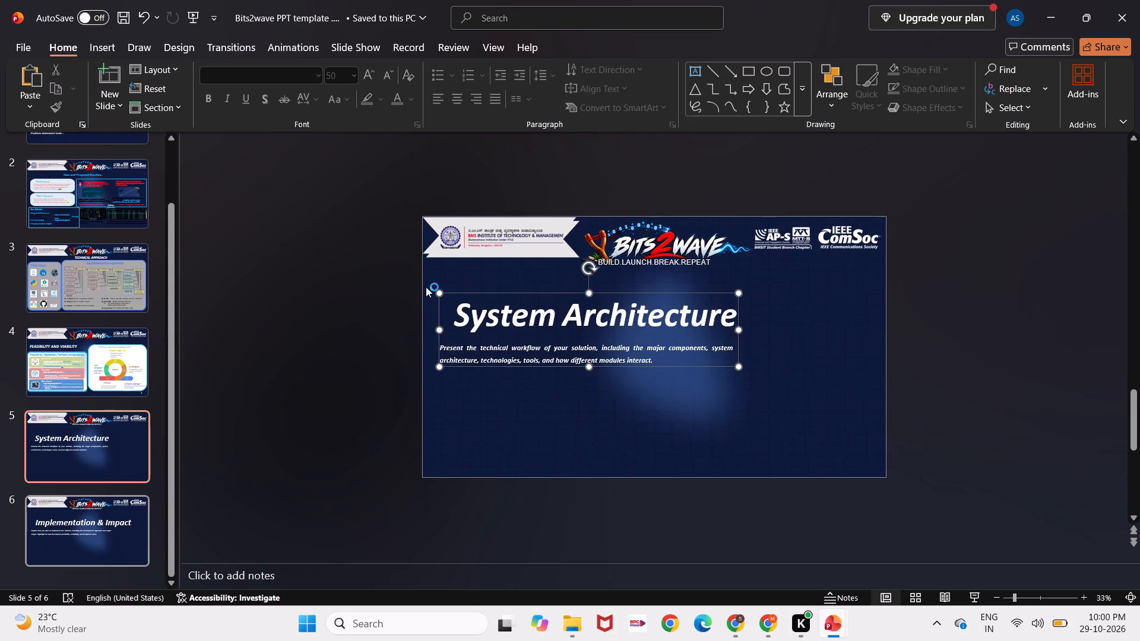
pyautogui.press('BackSpace')
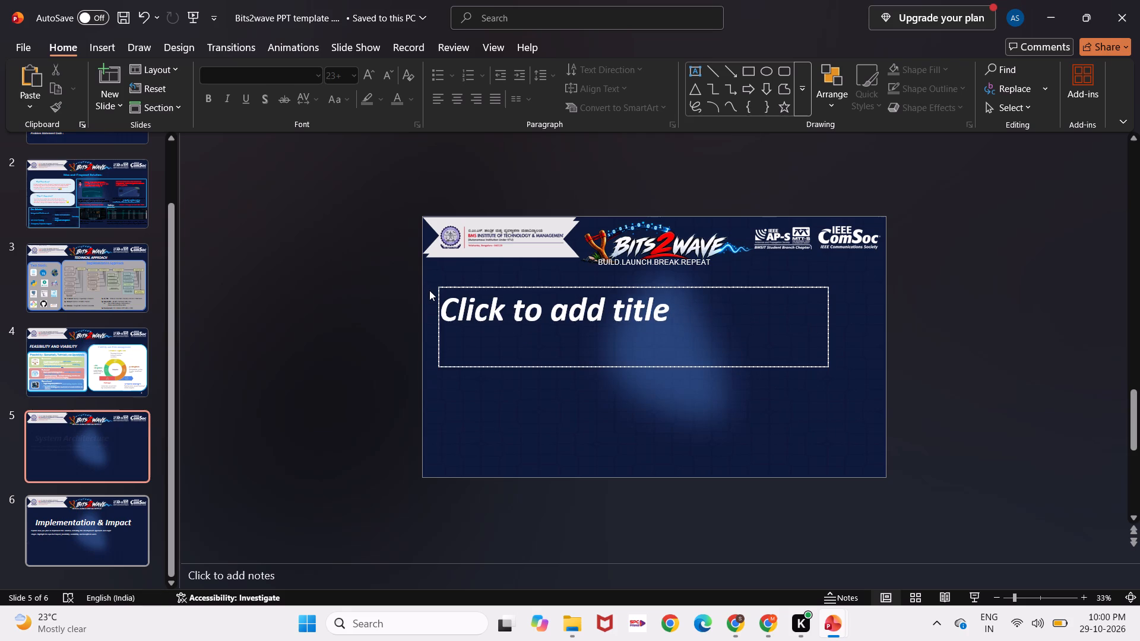
pyautogui.click(440, 335)
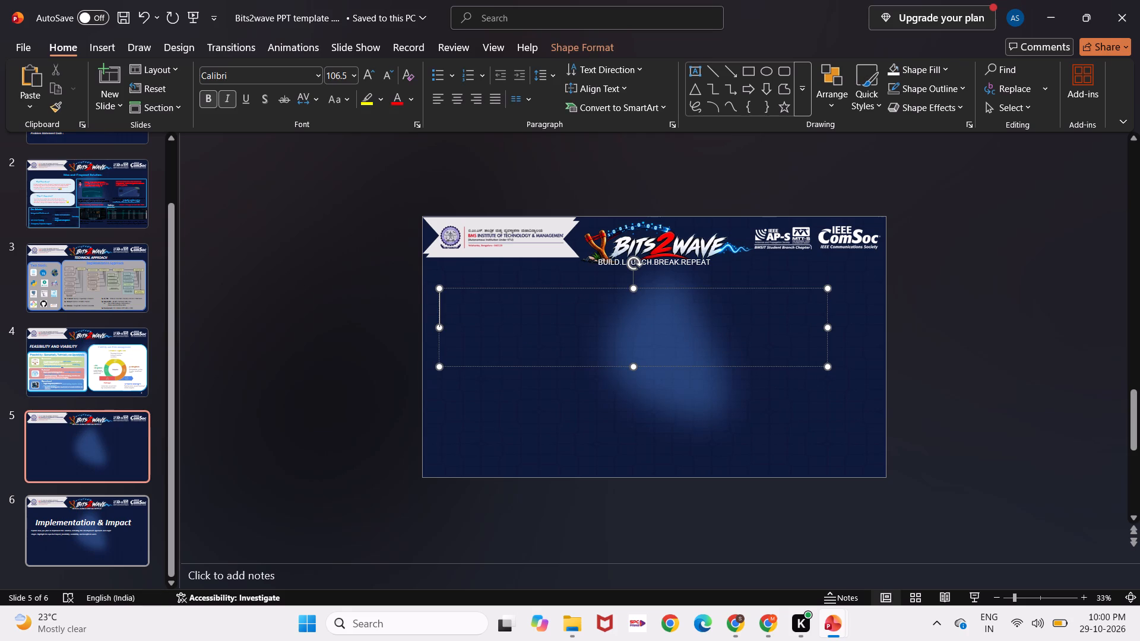
pyautogui.moveTo(439, 335); pyautogui.dragTo(417, 332)
pyautogui.press('BackSpace')
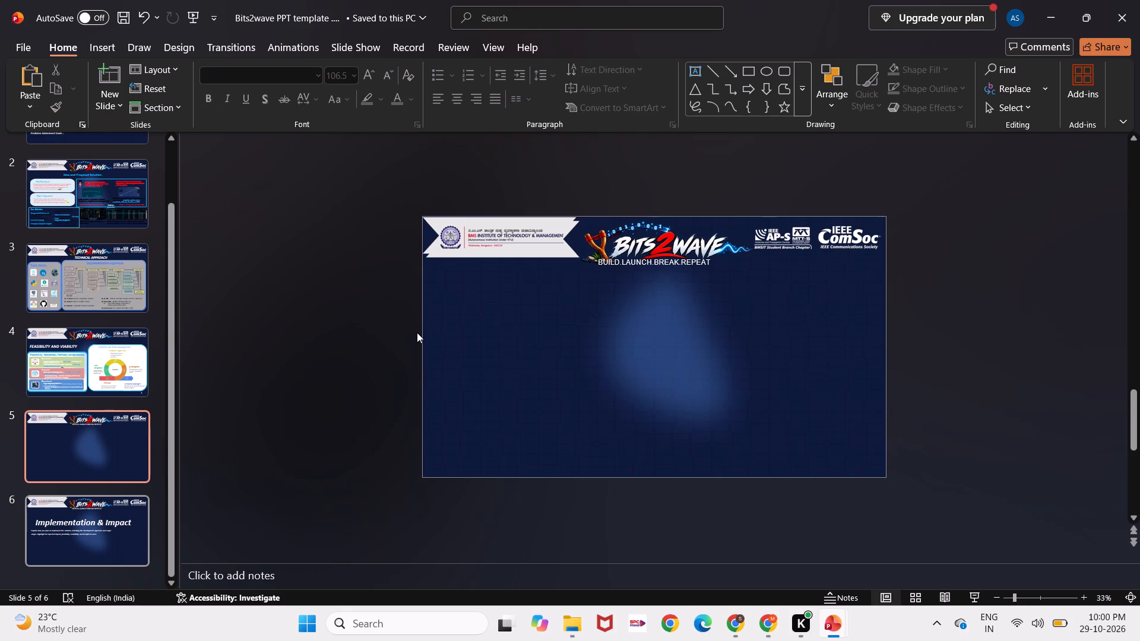
# Paste the IMPACT AND BENEFITS content onto slide 5 of the Bits2wave template.
pyautogui.hotkey('ctrl', 'v')
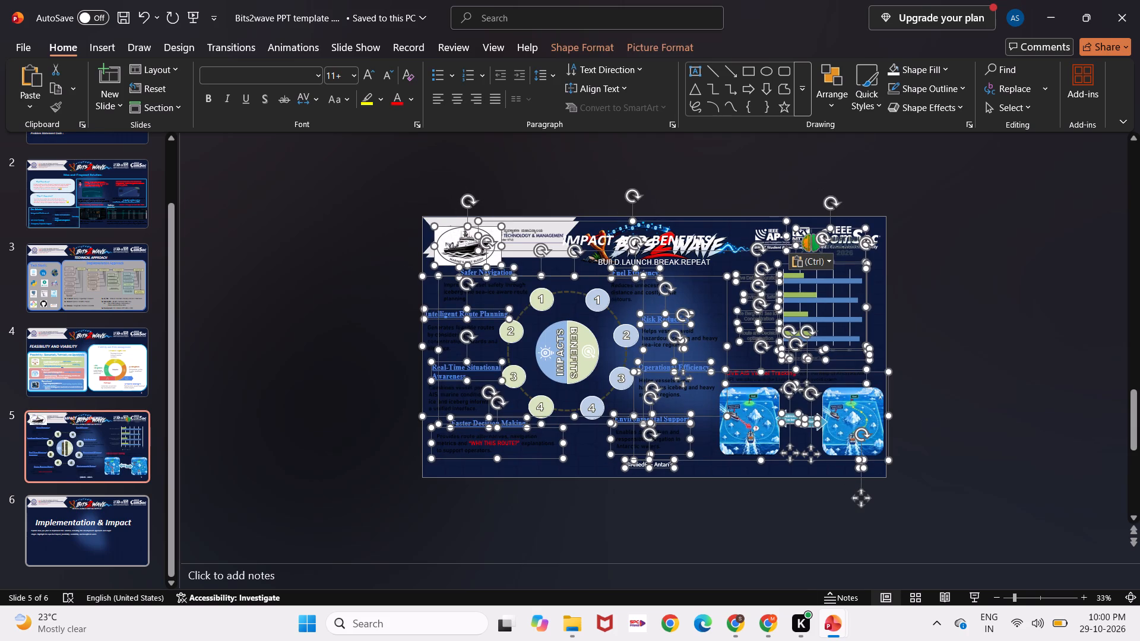
pyautogui.click(1002, 364)
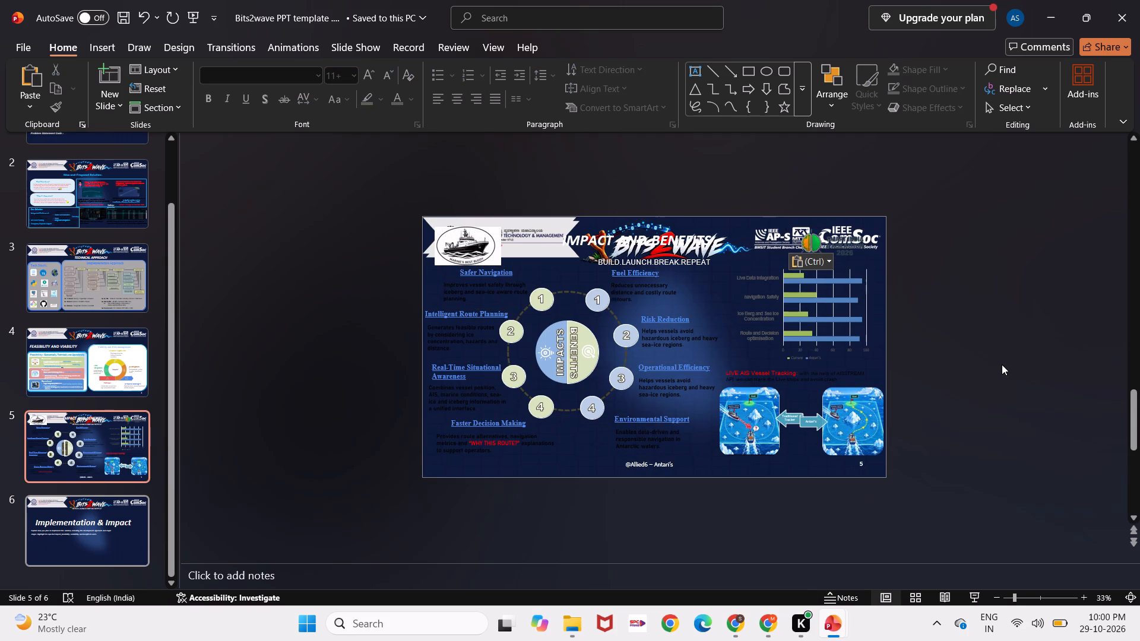
pyautogui.click(485, 241)
pyautogui.press('BackSpace')
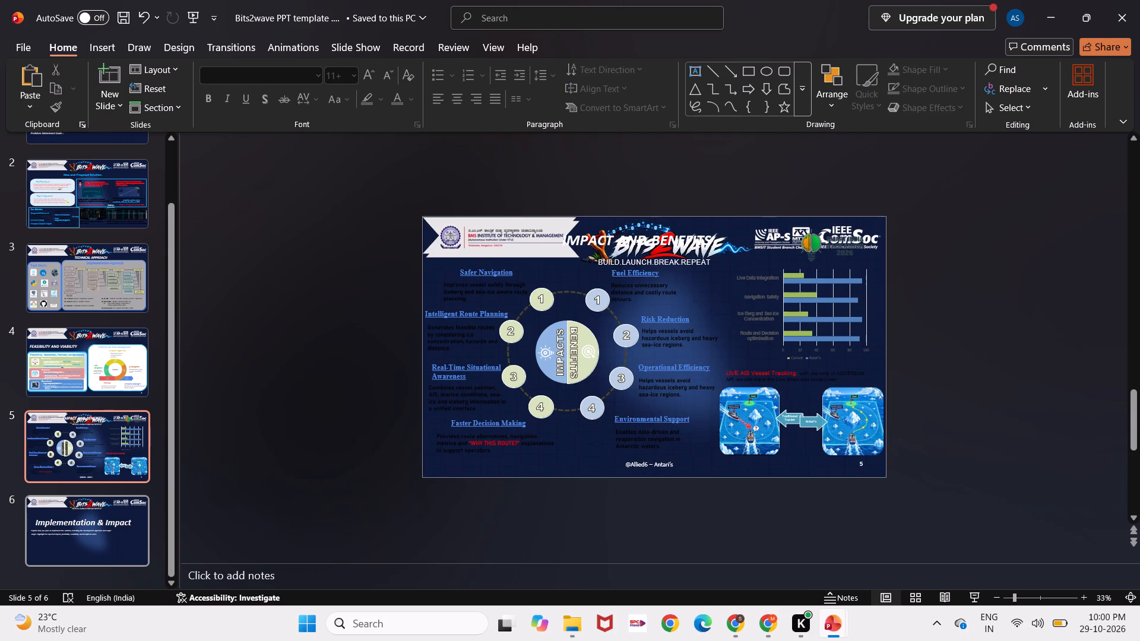
pyautogui.click(634, 464)
pyautogui.press('BackSpace')
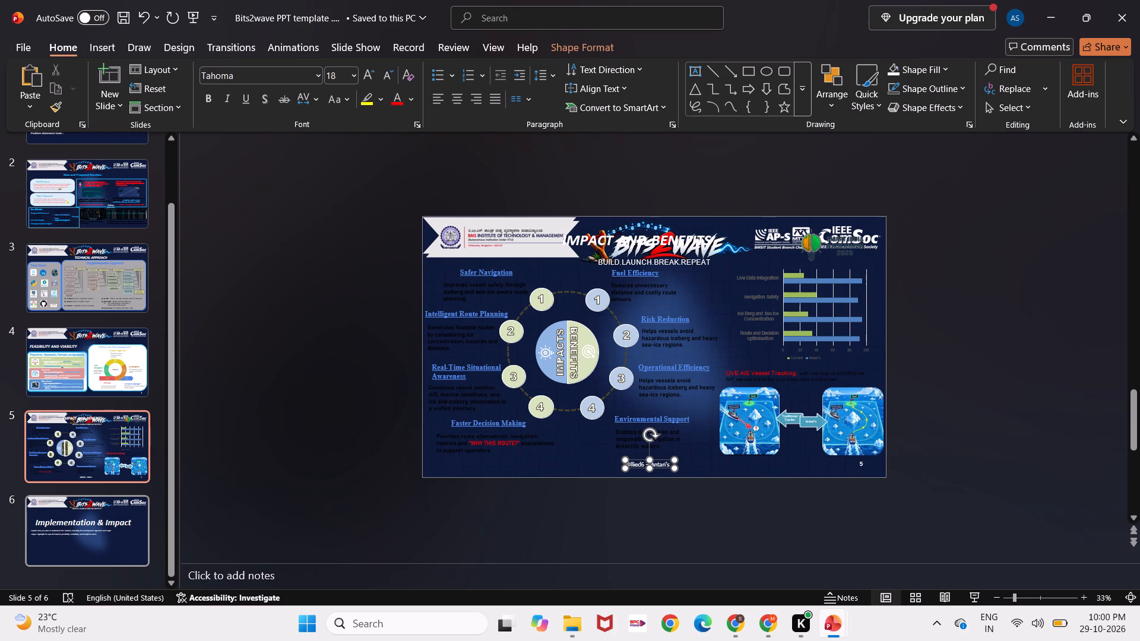
pyautogui.press('BackSpace')
pyautogui.press('BackSpace')
pyautogui.press('BackSpace')
pyautogui.press('BackSpace')
pyautogui.press('BackSpace')
pyautogui.press('BackSpace')
pyautogui.press('BackSpace')
pyautogui.press('BackSpace')
pyautogui.press('BackSpace')
pyautogui.press('BackSpace')
pyautogui.press('BackSpace')
pyautogui.press('BackSpace')
pyautogui.press('BackSpace')
pyautogui.moveTo(664, 466); pyautogui.dragTo(653, 487)
pyautogui.press('BackSpace')
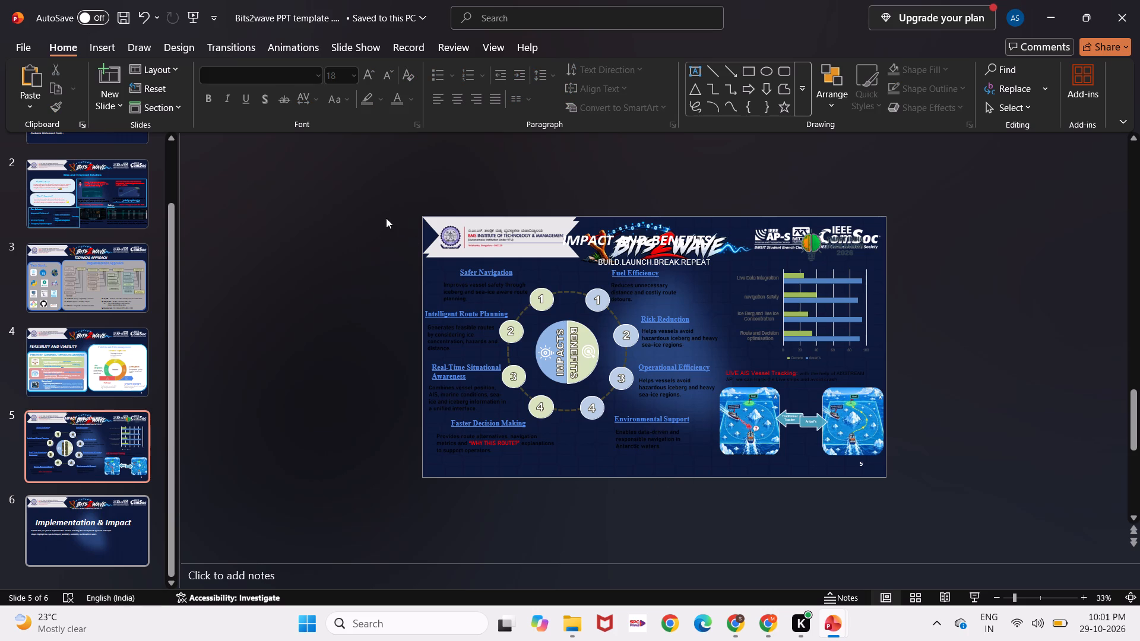
# Move all of slide 5's content down together so it sits lower beneath the header banner.
pyautogui.keyDown('shift'); pyautogui.moveTo(383, 218); pyautogui.dragTo(957, 480); pyautogui.keyUp('shift')
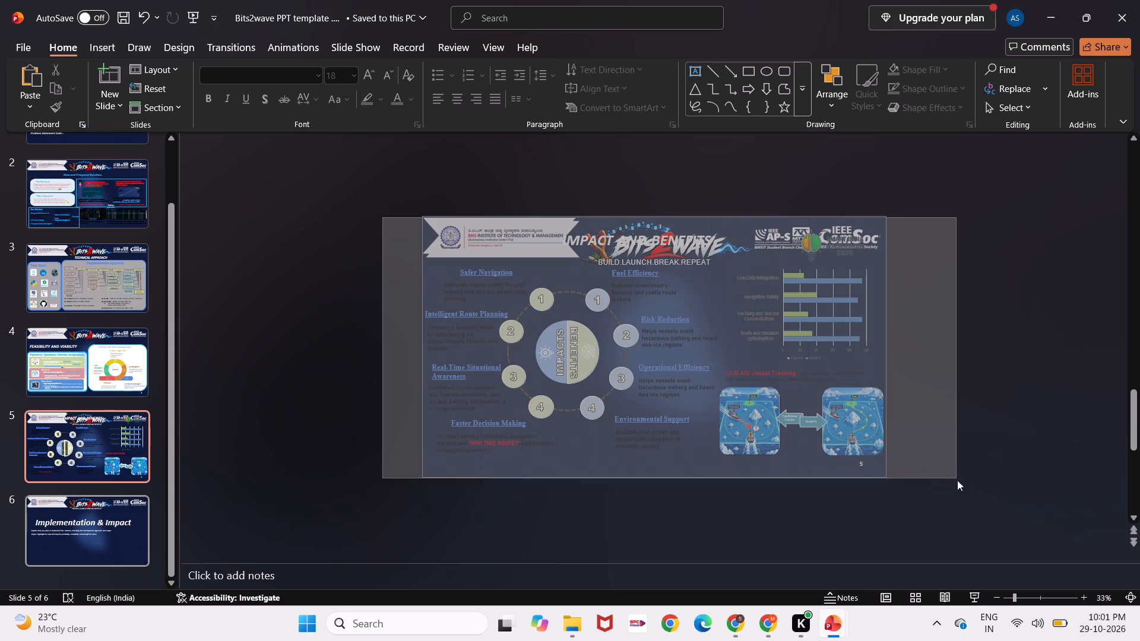
pyautogui.keyDown('shift'); pyautogui.moveTo(957, 480); pyautogui.dragTo(957, 483); pyautogui.keyUp('shift')
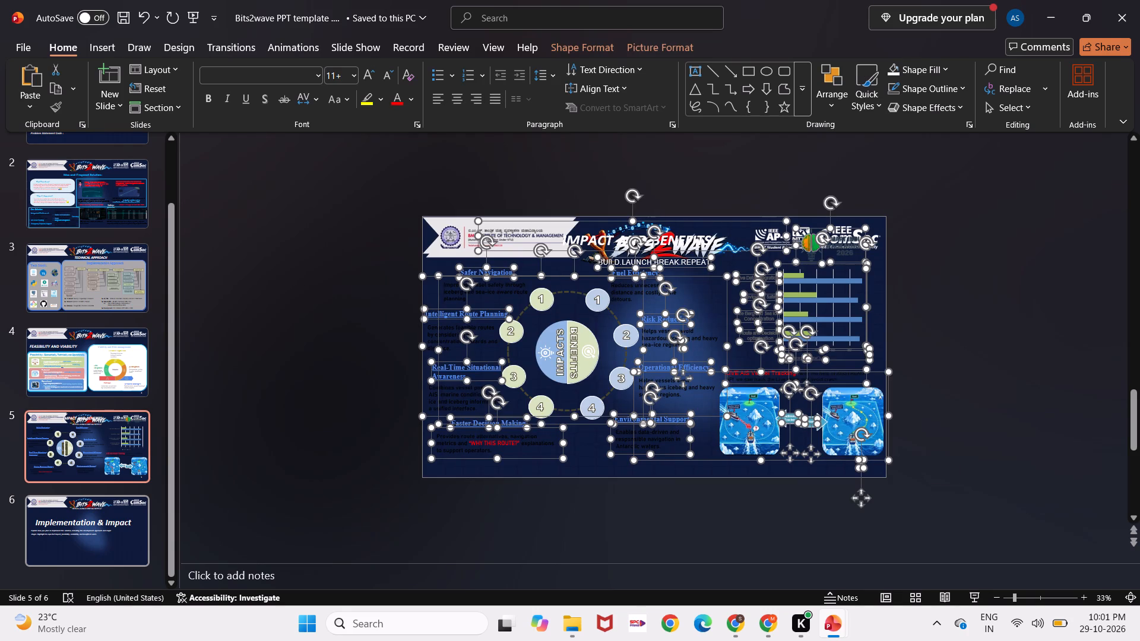
pyautogui.keyDown('shift'); pyautogui.moveTo(652, 462); pyautogui.dragTo(654, 488); pyautogui.keyUp('shift')
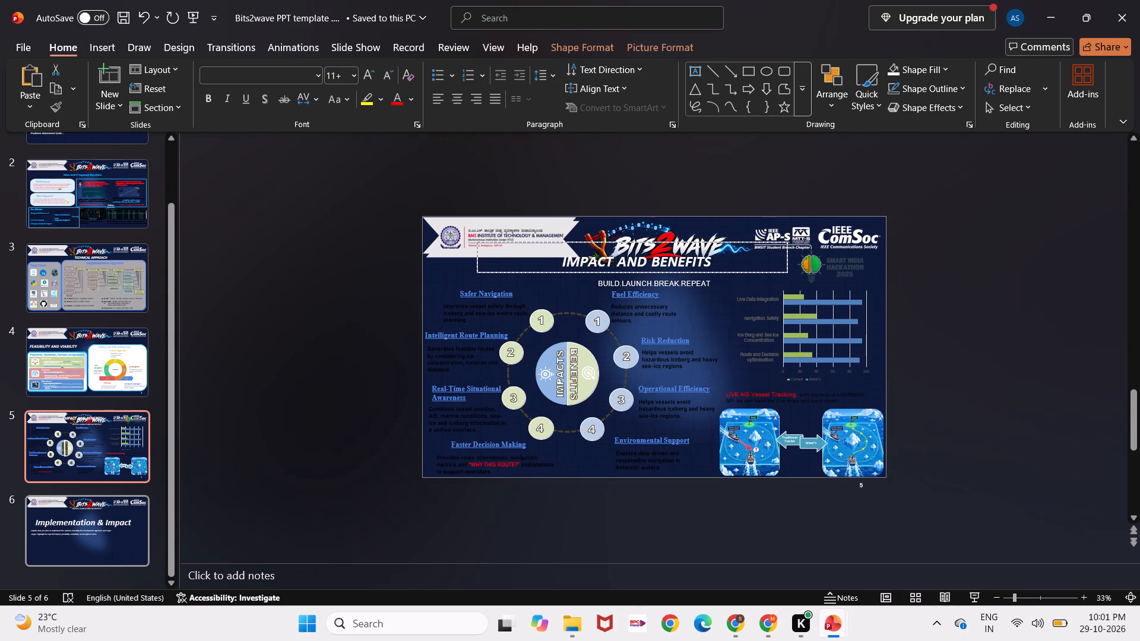
pyautogui.keyDown('shift'); pyautogui.moveTo(654, 488); pyautogui.dragTo(647, 478); pyautogui.keyUp('shift')
pyautogui.click(898, 510)
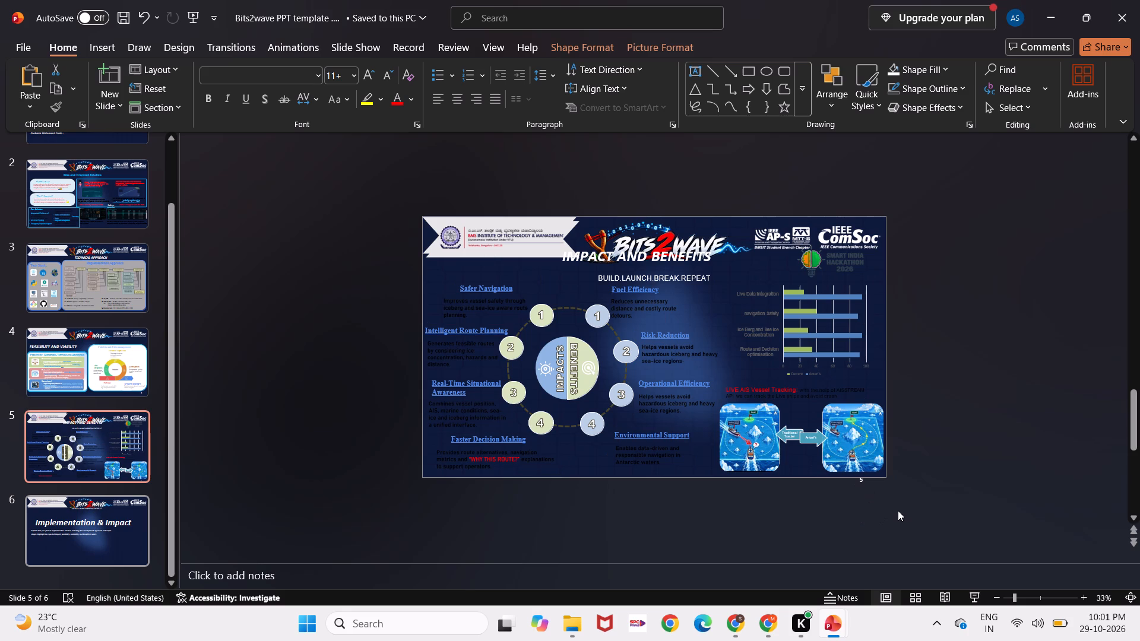
# Delete the slide number and the Smart India Hackathon logo from slide 5.
pyautogui.click(862, 479)
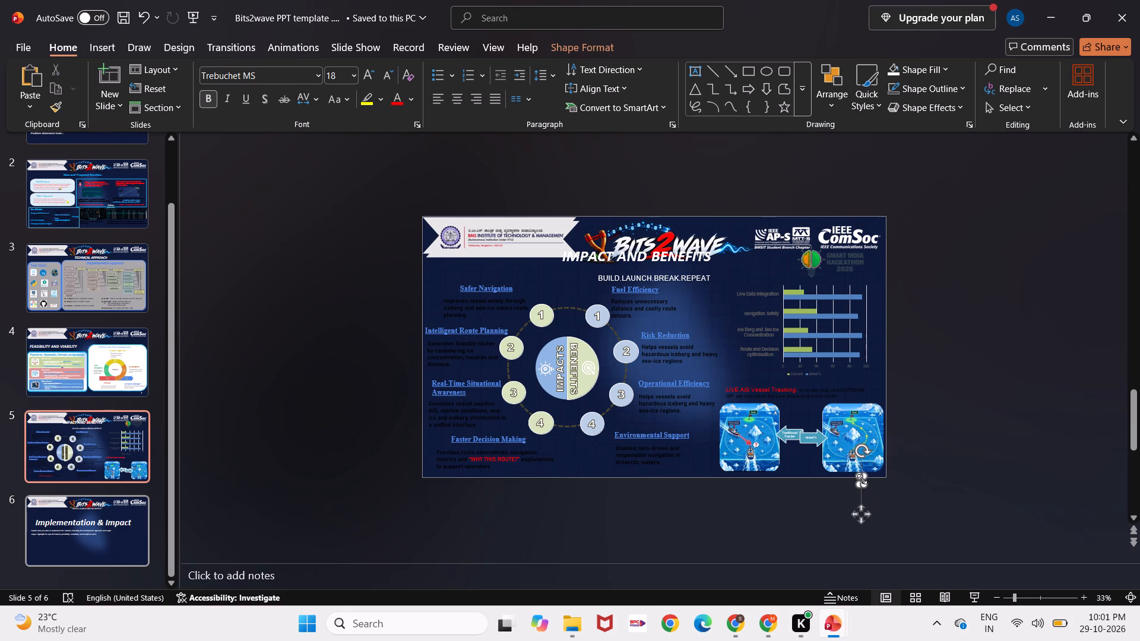
pyautogui.press('BackSpace')
pyautogui.moveTo(862, 479); pyautogui.dragTo(859, 500)
pyautogui.press('BackSpace')
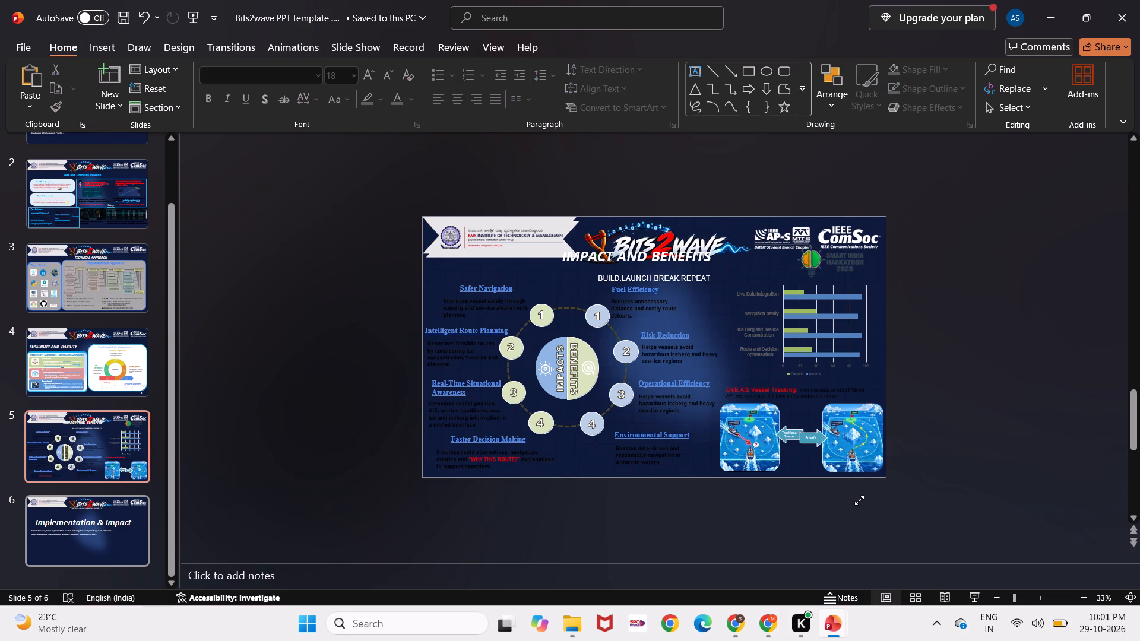
pyautogui.click(820, 268)
pyautogui.press('BackSpace')
# Move the IMPACT AND BENEFITS title to just above the bar chart, below the IEEE logos.
pyautogui.click(648, 255)
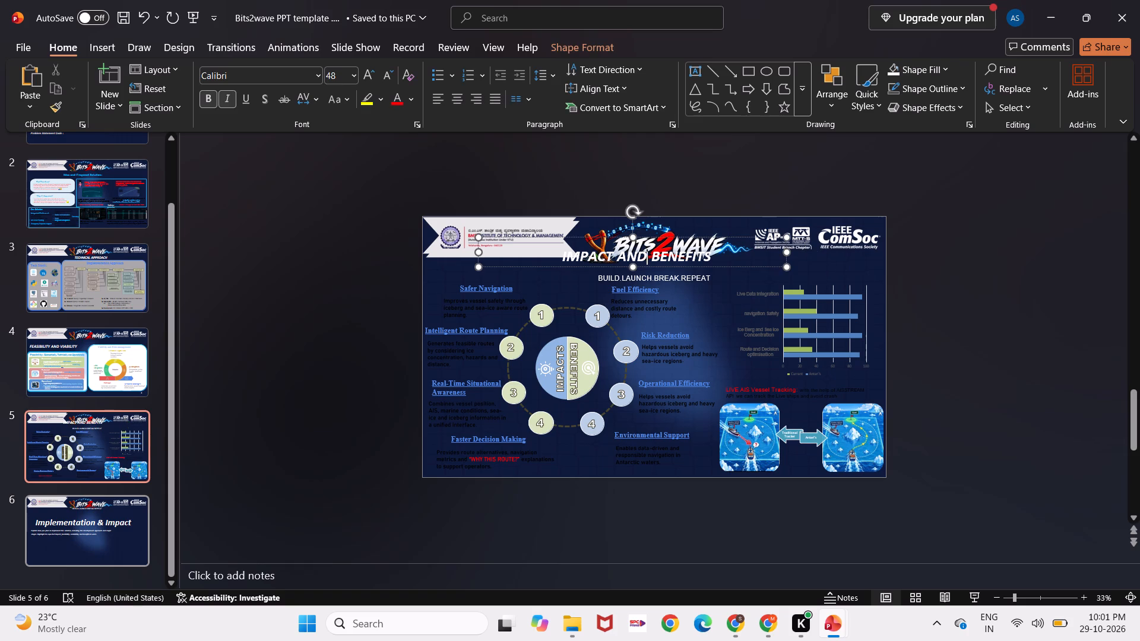
pyautogui.moveTo(648, 266); pyautogui.dragTo(663, 275)
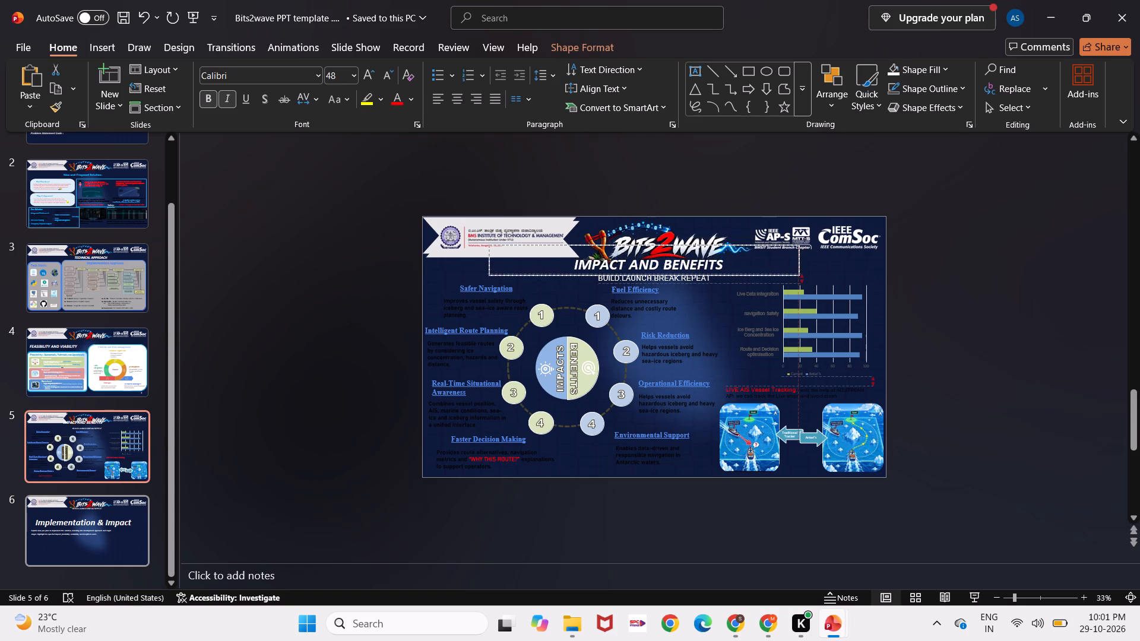
pyautogui.moveTo(663, 275); pyautogui.dragTo(807, 275)
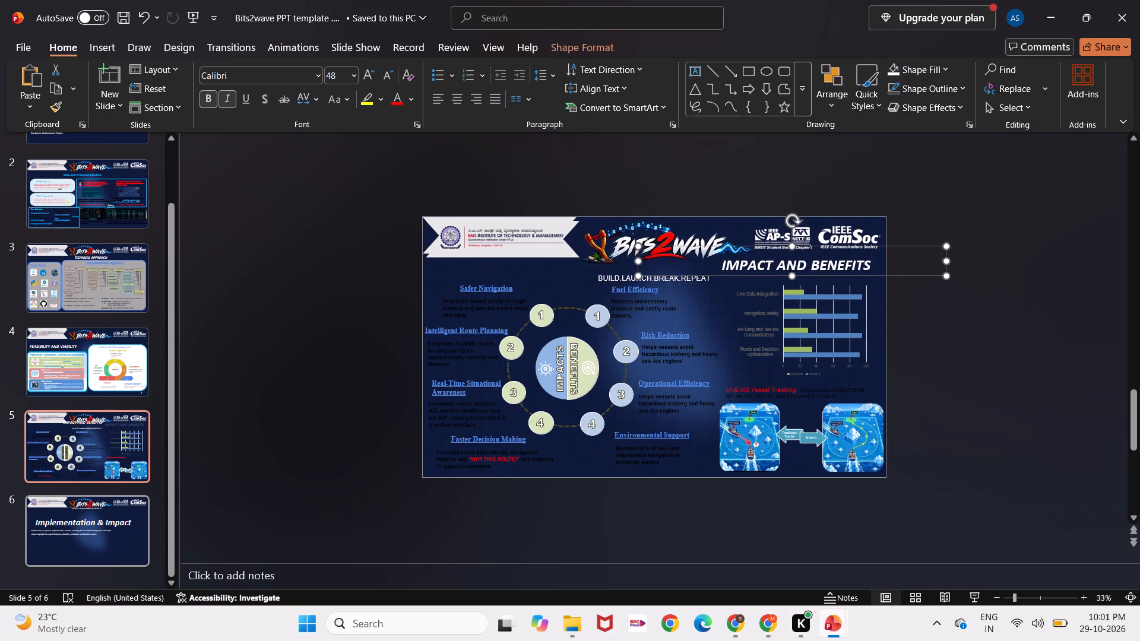
pyautogui.click(988, 261)
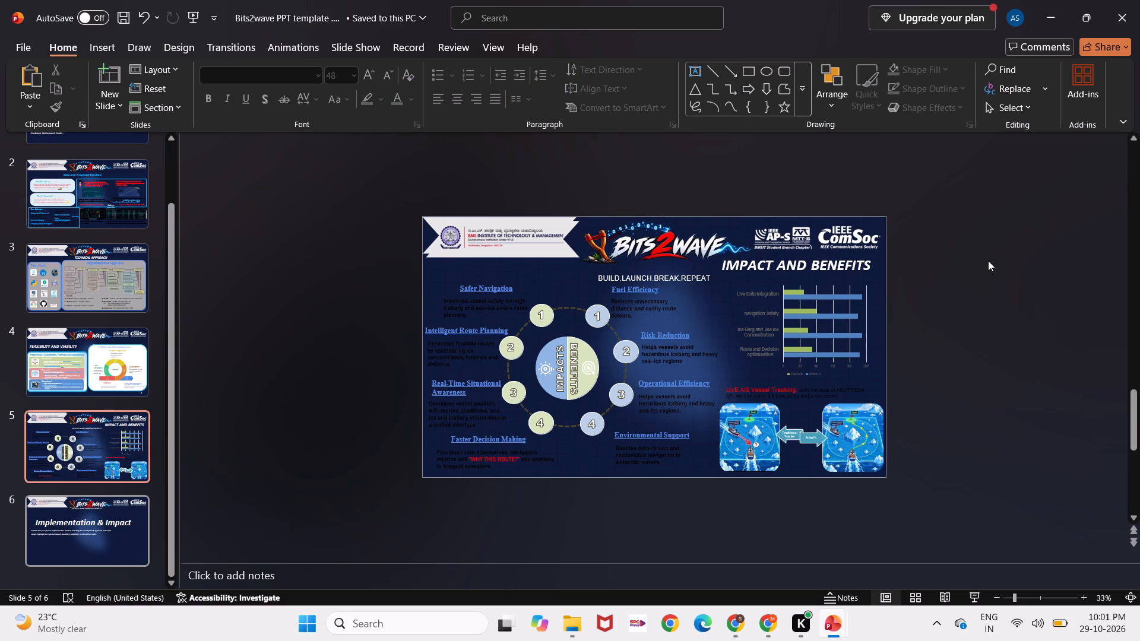
# Remove the BUILD.LAUNCH.BREAK.REPEAT tagline from slide 5.
pyautogui.click(616, 275)
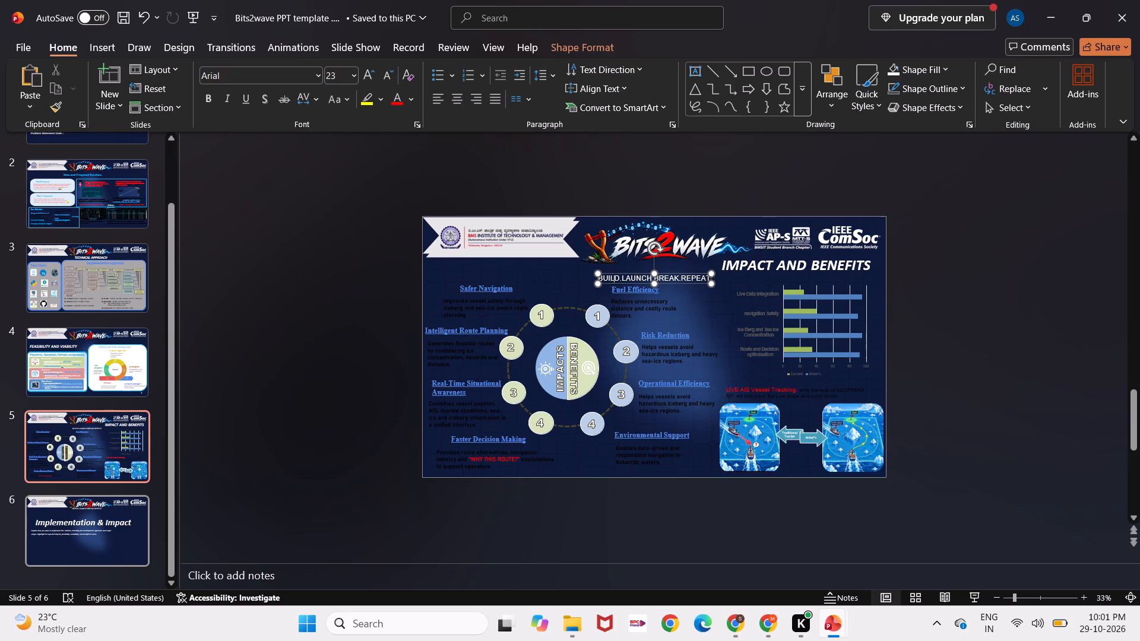
pyautogui.press('BackSpace')
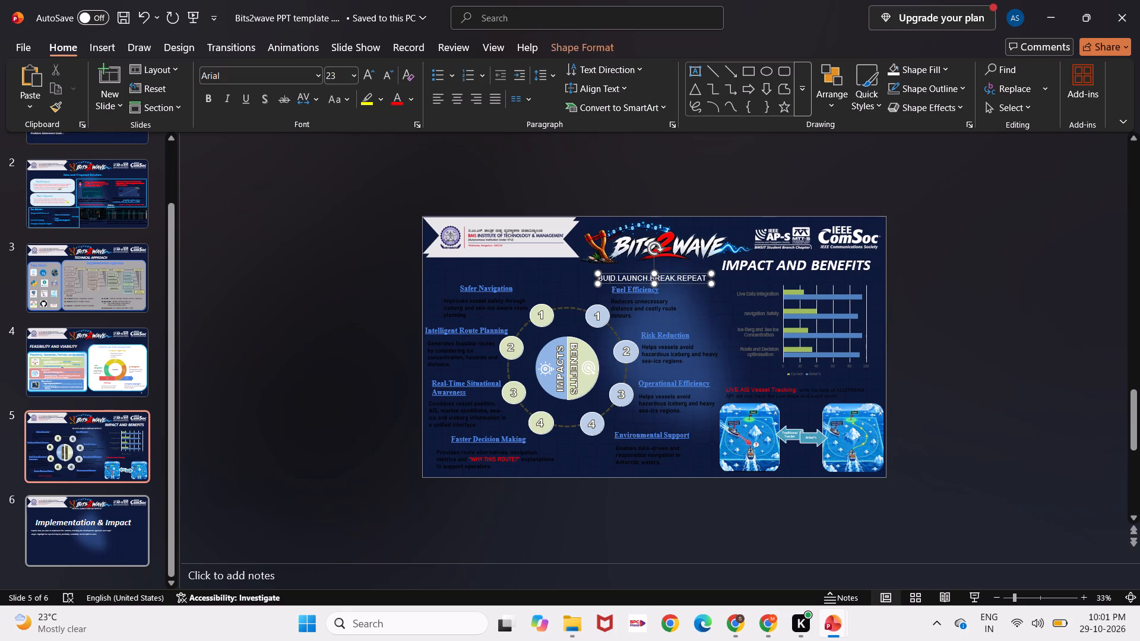